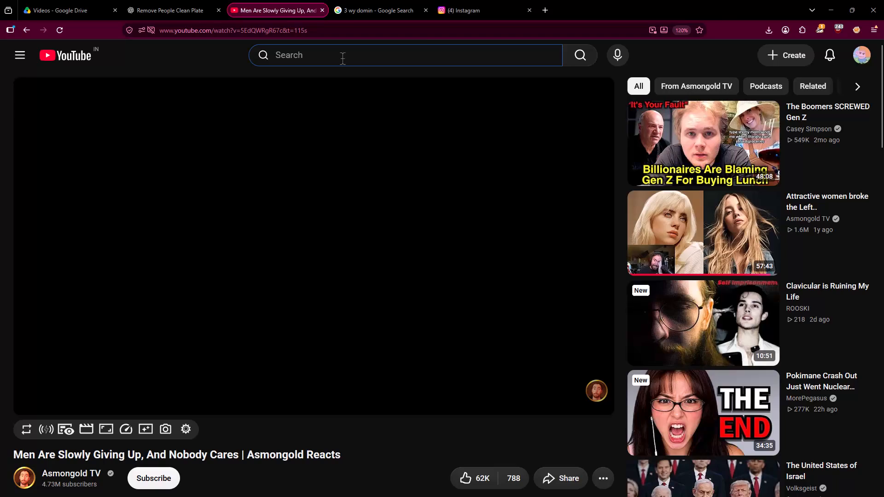
# Search YouTube for "cutout transition davinci resolve jihad".
pyautogui.write('lve jihad')
pyautogui.press('Return')
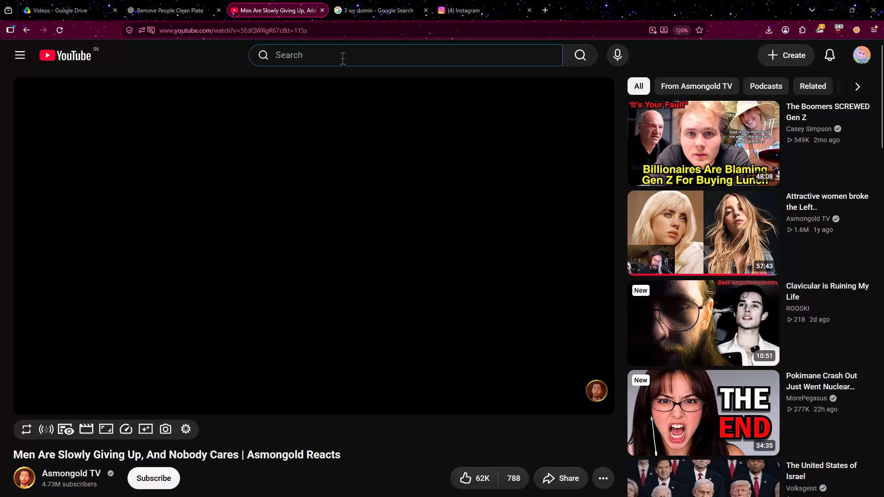
pyautogui.click(343, 58)
# Load janitorai.com in place of the Google search results page.
pyautogui.click(407, 0)
pyautogui.click(391, 32)
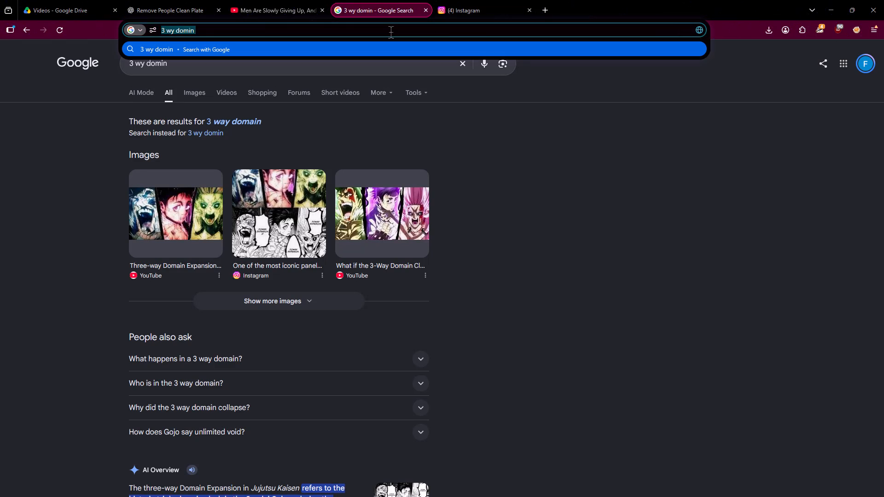
pyautogui.write('janitor')
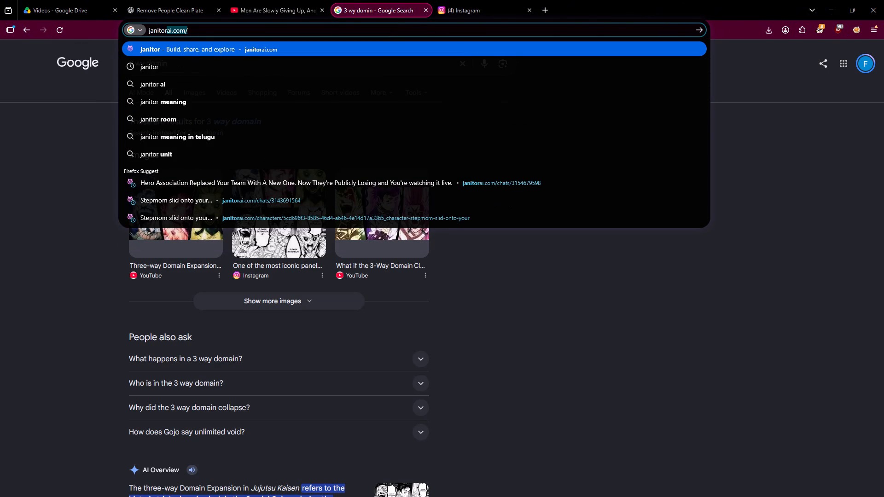
pyautogui.press('Return')
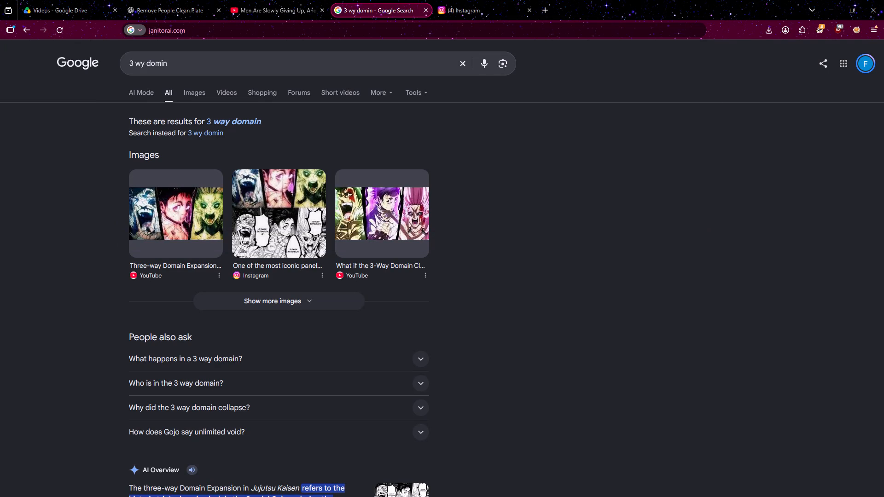
# Return to the YouTube results and watch the tutorial "The Cutout transition in Davinci Resolve".
pyautogui.click(242, 0)
pyautogui.click(313, 57)
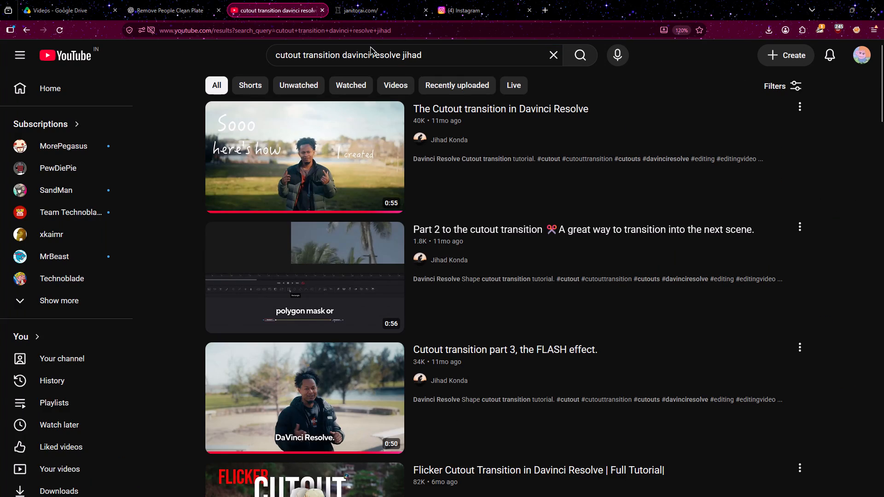
pyautogui.click(512, 114)
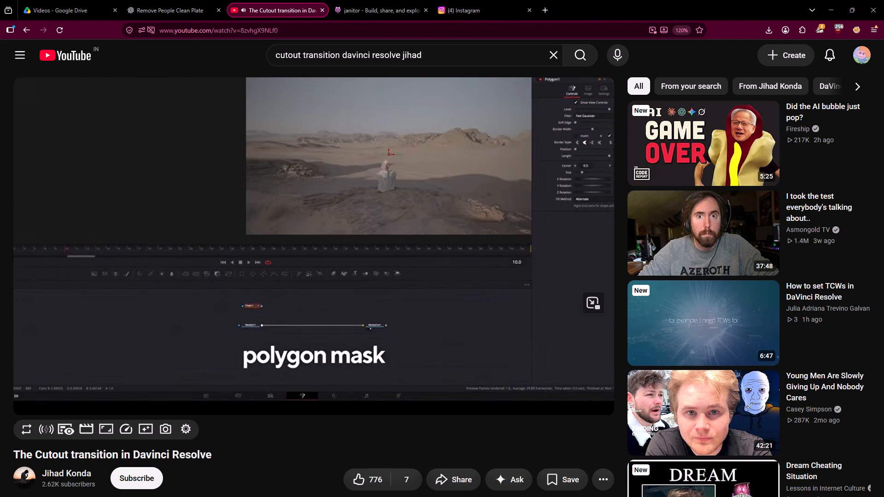
pyautogui.click(459, 272)
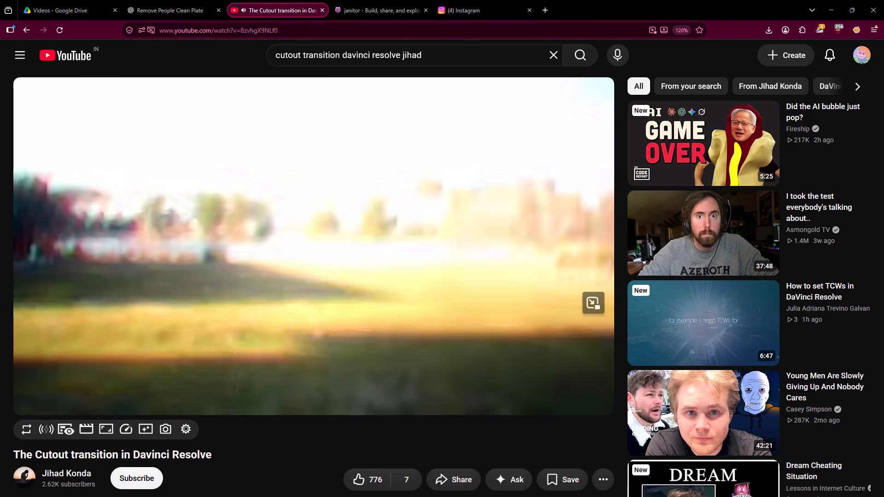
# Bring up the open cmrcet_photography Instagram page to glance at its posts.
pyautogui.click(460, 0)
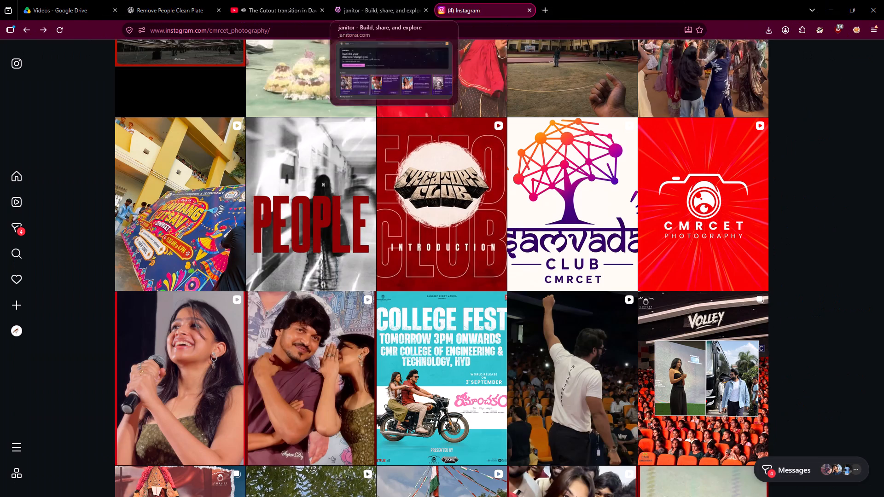
# Switch to DaVinci Resolve and place the Timeline 1 playhead at 01:00:05:06, within the CMRCET title clip.
pyautogui.click(279, 495)
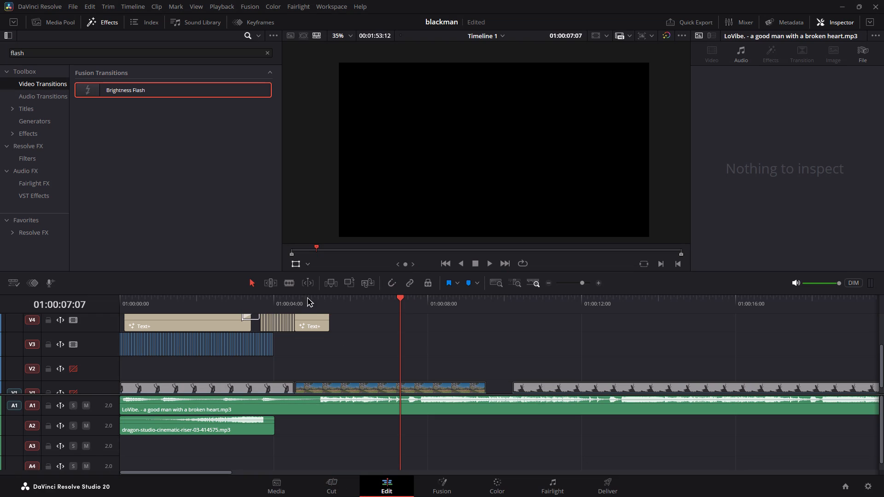
pyautogui.moveTo(299, 299); pyautogui.dragTo(347, 294)
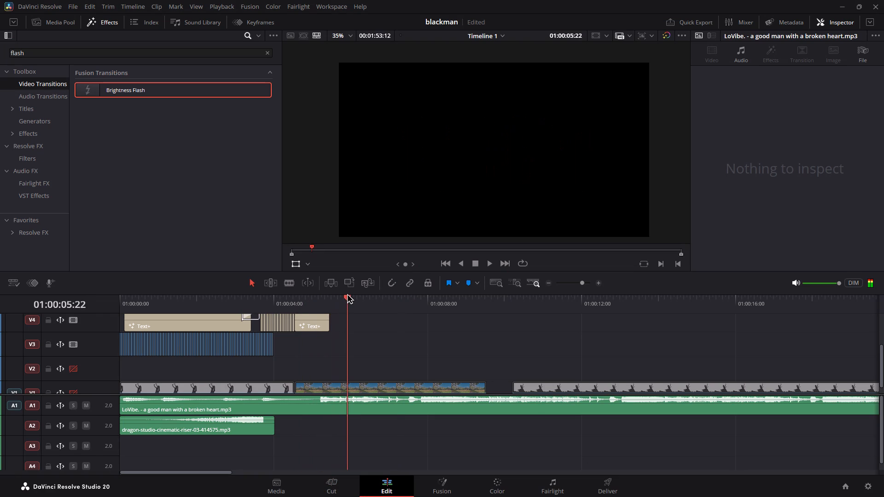
pyautogui.moveTo(347, 294); pyautogui.dragTo(322, 299)
pyautogui.scroll(-1, 361, 361)
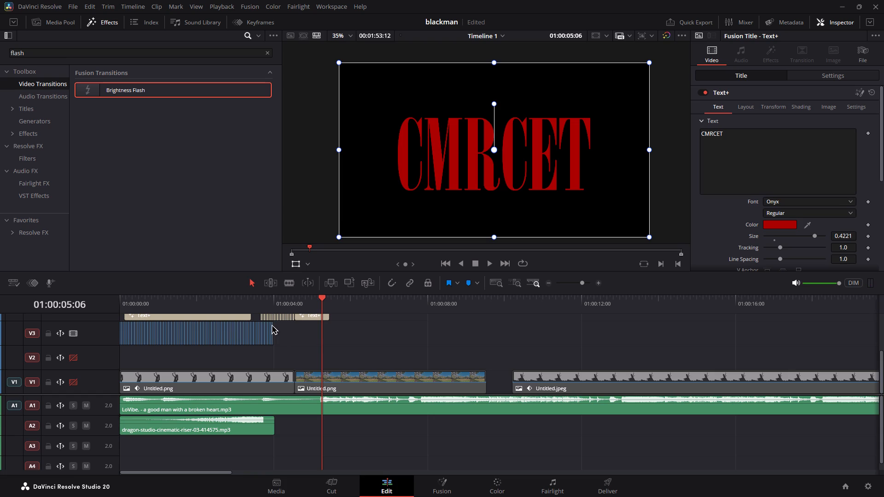
# Show the project's imported media and examine the video clips in the Vidbt bin.
pyautogui.click(58, 23)
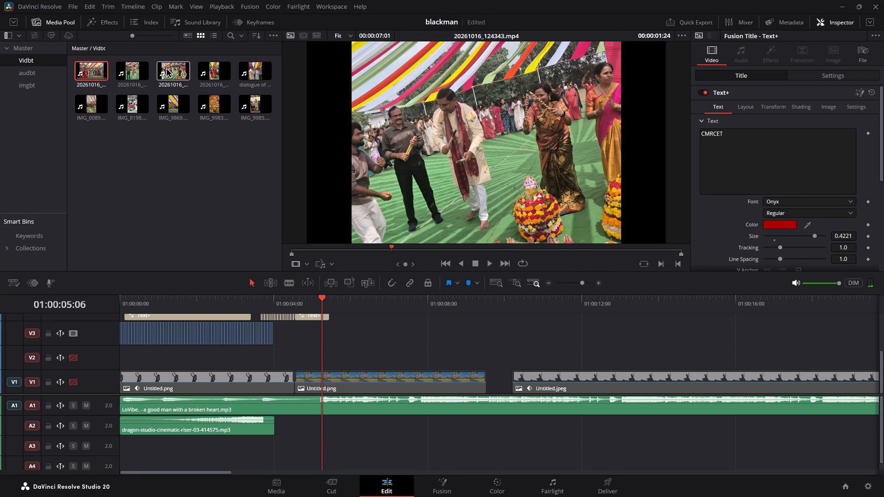
# In DaVinci Resolve, add 20261016_124343.mp4 to track V3 at about 01:00:08:10 and delete its audio part.
pyautogui.moveTo(166, 68); pyautogui.dragTo(428, 268)
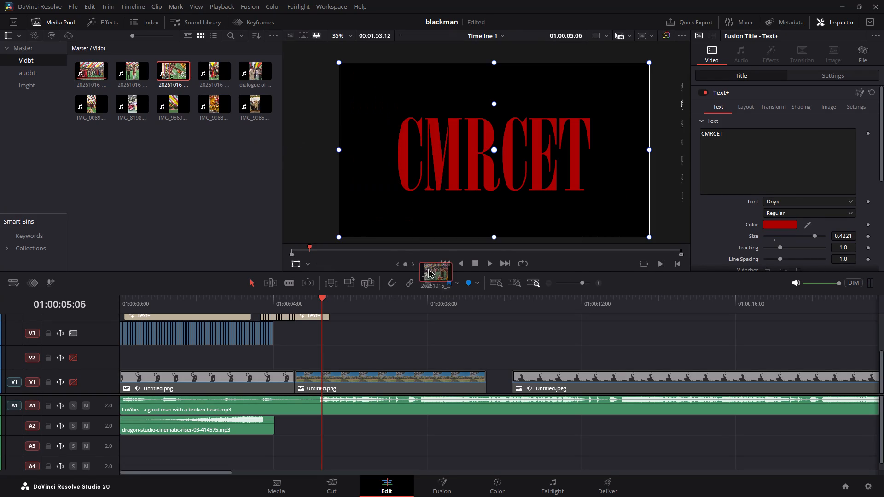
pyautogui.moveTo(428, 268); pyautogui.dragTo(443, 338)
pyautogui.click(504, 450)
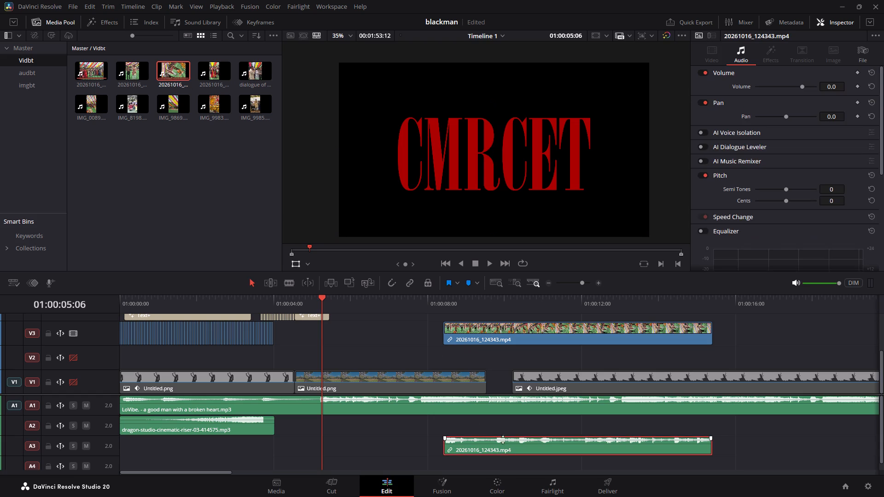
pyautogui.press('BackSpace')
# Enable video tracks V1, V2 and V5.
pyautogui.click(78, 378)
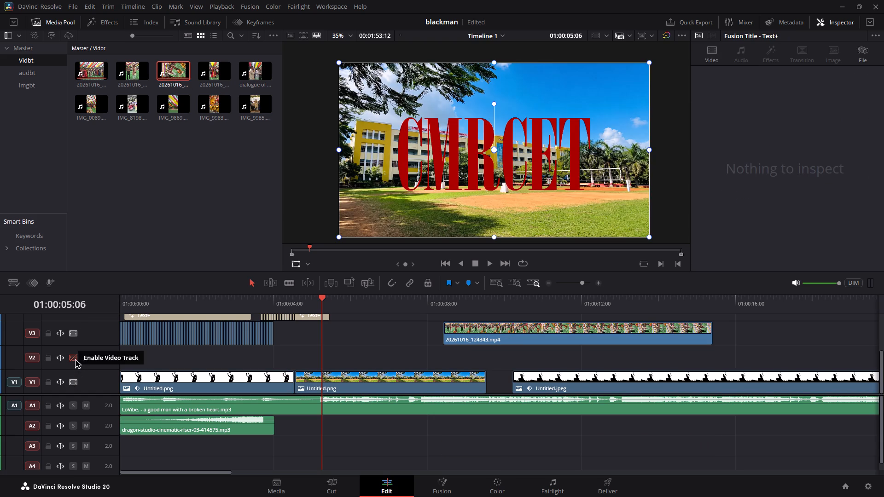
pyautogui.click(75, 358)
pyautogui.scroll(-2, 96, 370)
pyautogui.scroll(2, 96, 370)
pyautogui.click(76, 350)
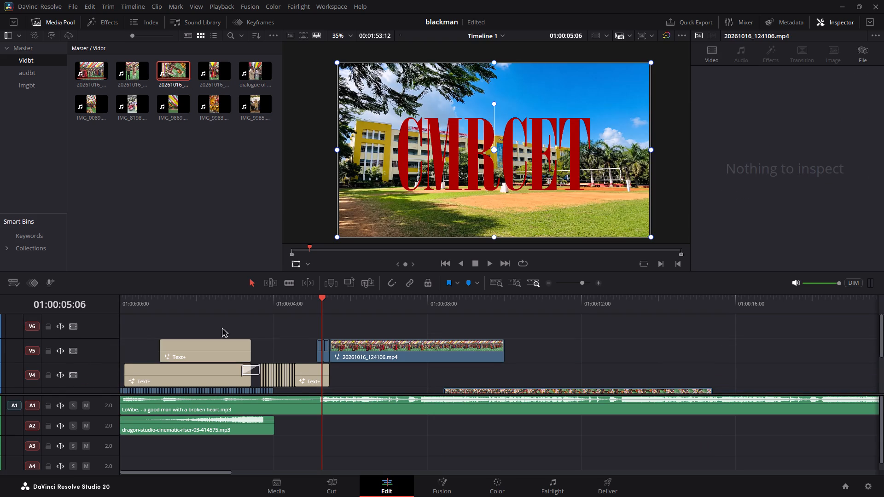
# Review the clip on V5 and place 20261016_124343.mp4 on track V6, starting at 01:00:07:00.
pyautogui.click(302, 309)
pyautogui.press('space')
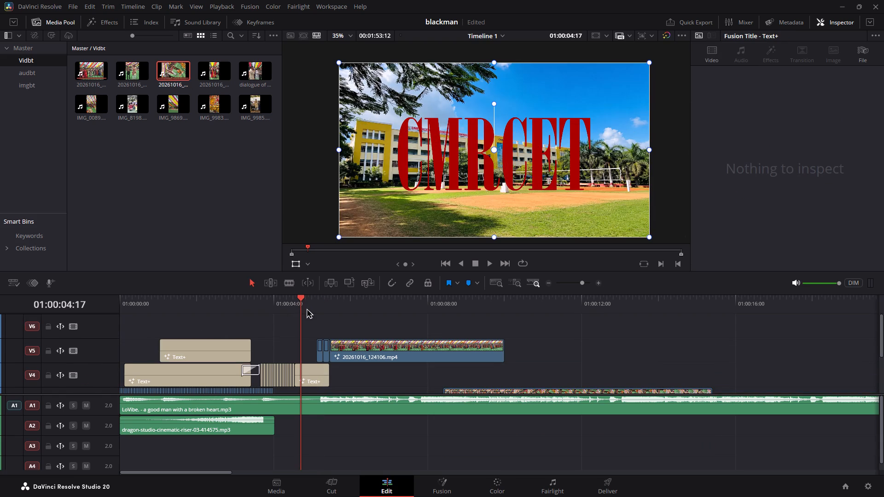
pyautogui.press('space')
pyautogui.moveTo(343, 297); pyautogui.dragTo(328, 300)
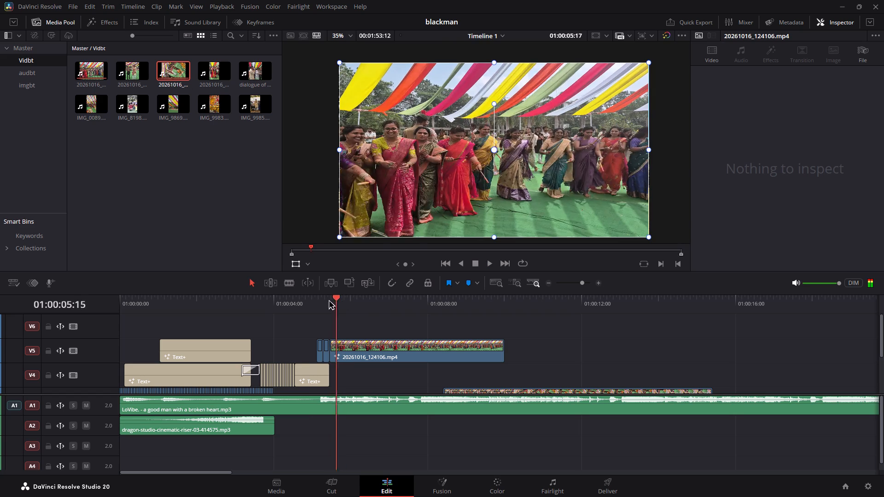
pyautogui.moveTo(328, 300); pyautogui.dragTo(386, 296)
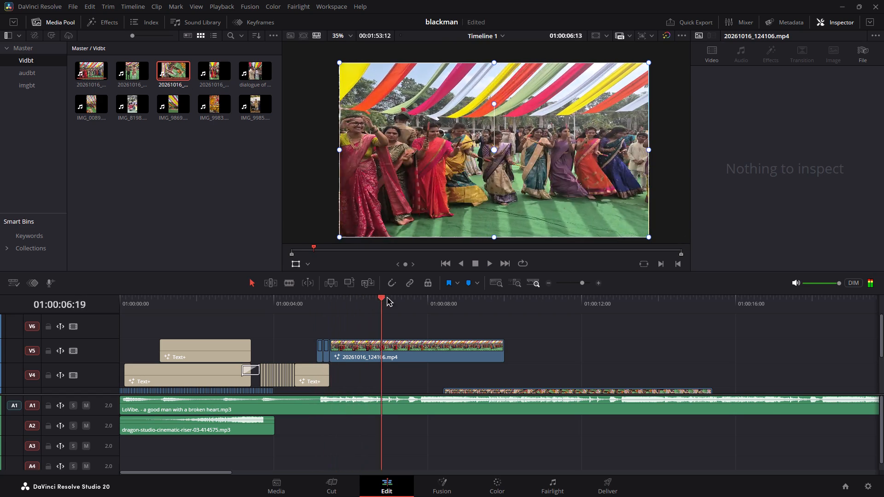
pyautogui.moveTo(386, 296); pyautogui.dragTo(389, 303)
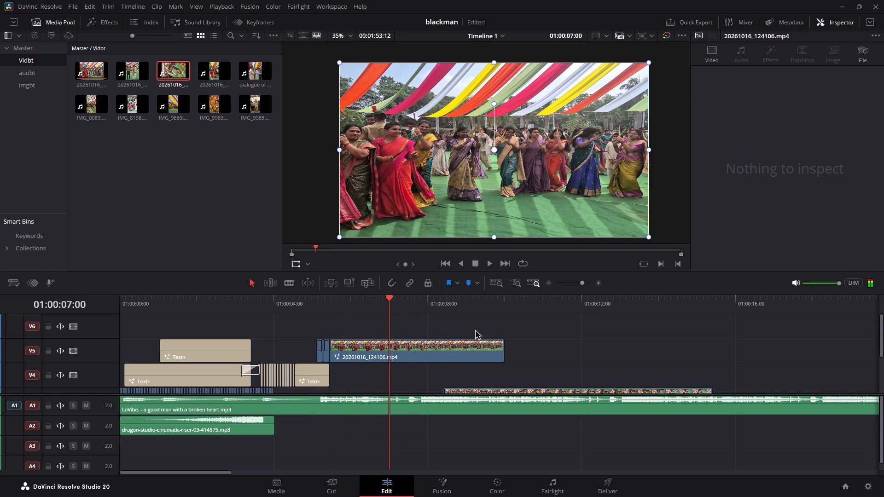
pyautogui.scroll(-1, 475, 329)
pyautogui.moveTo(465, 343); pyautogui.dragTo(413, 343)
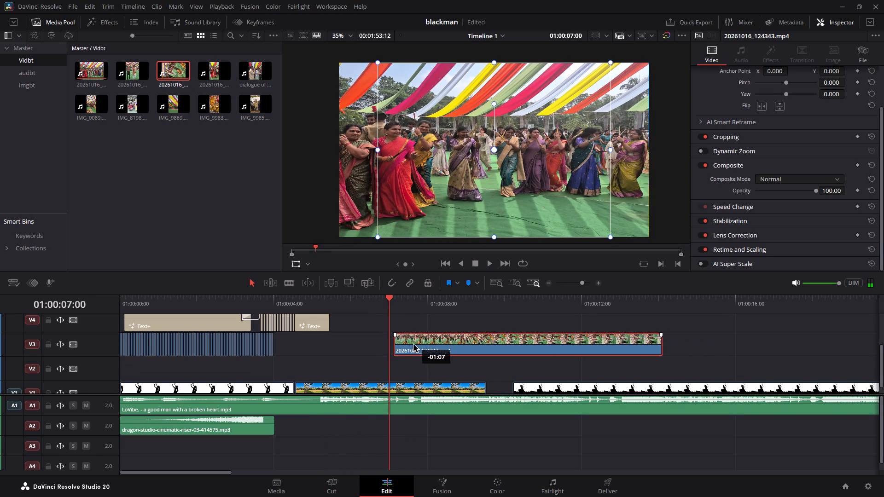
pyautogui.moveTo(413, 343); pyautogui.dragTo(411, 344)
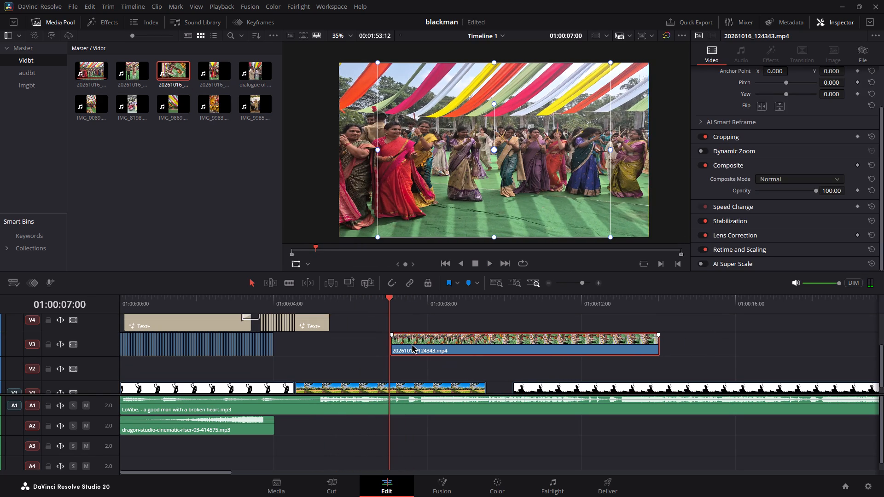
pyautogui.moveTo(411, 344); pyautogui.dragTo(409, 328)
pyautogui.scroll(1, 409, 328)
pyautogui.moveTo(439, 376); pyautogui.dragTo(439, 367)
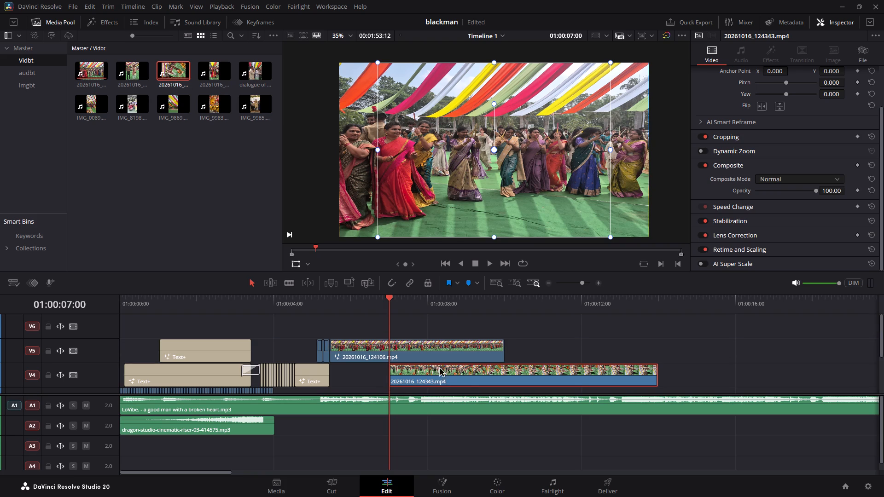
pyautogui.moveTo(439, 367); pyautogui.dragTo(439, 331)
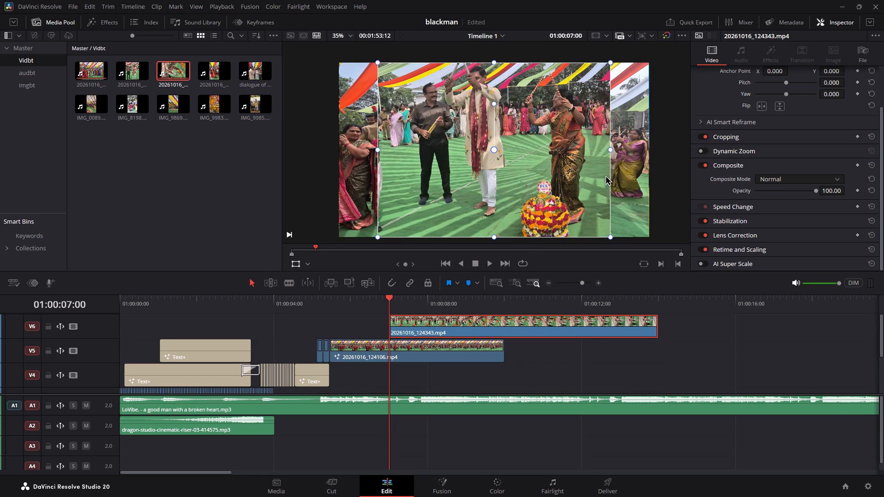
# Stretch the 20261016_124343.mp4 clip horizontally to cover the full frame width and play it back.
pyautogui.moveTo(607, 150); pyautogui.dragTo(646, 150)
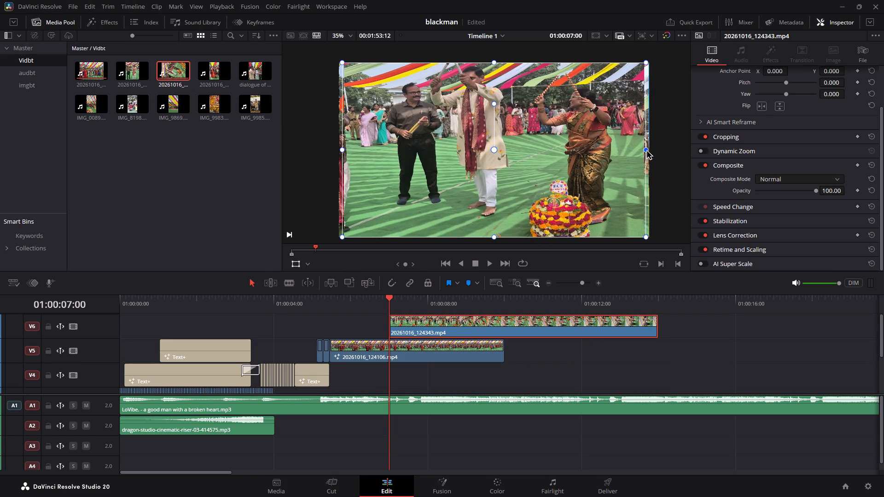
pyautogui.moveTo(646, 150); pyautogui.dragTo(654, 149)
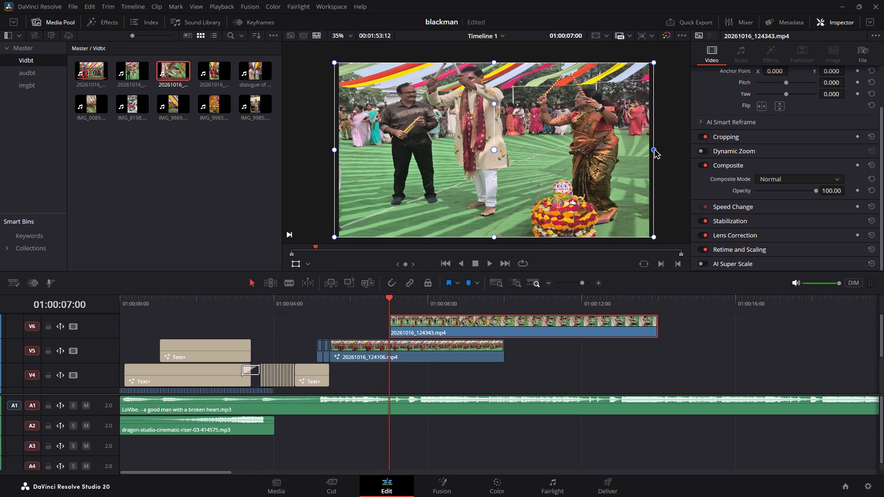
pyautogui.moveTo(654, 149); pyautogui.dragTo(651, 149)
pyautogui.press('space')
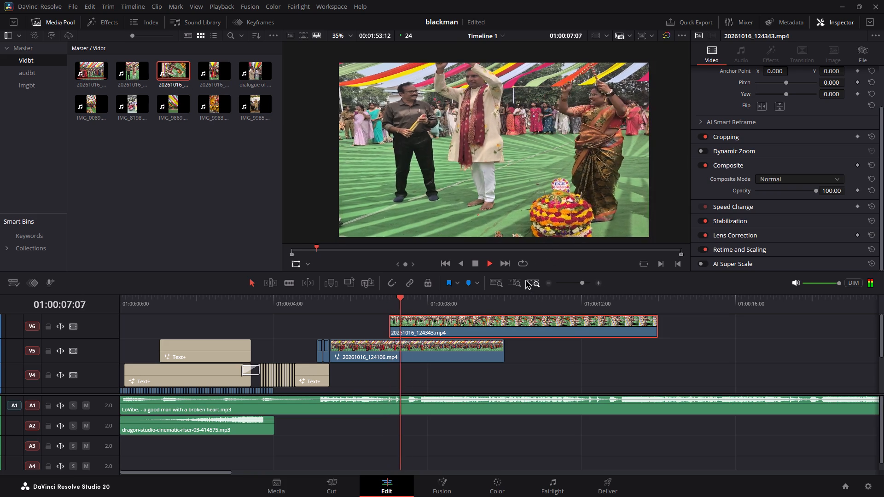
pyautogui.press('space')
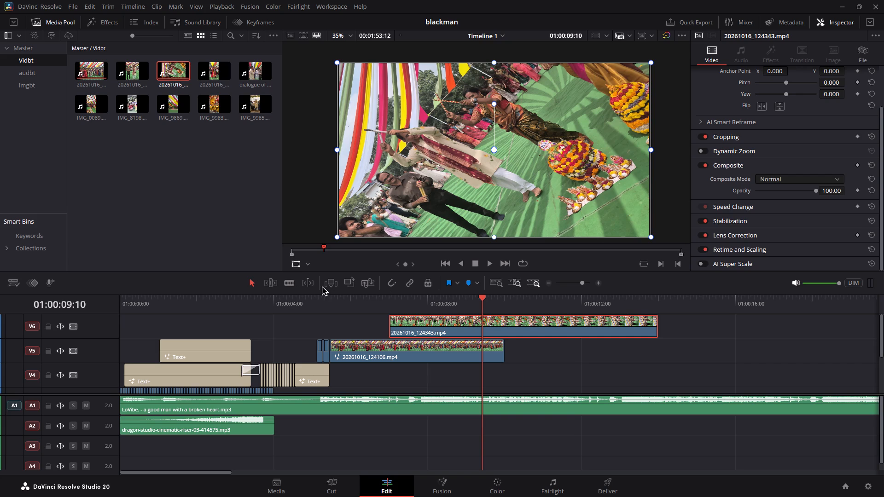
# Play back the change between the two dance clips and shift the V6 clip about 20 frames later.
pyautogui.click(326, 310)
pyautogui.press('space')
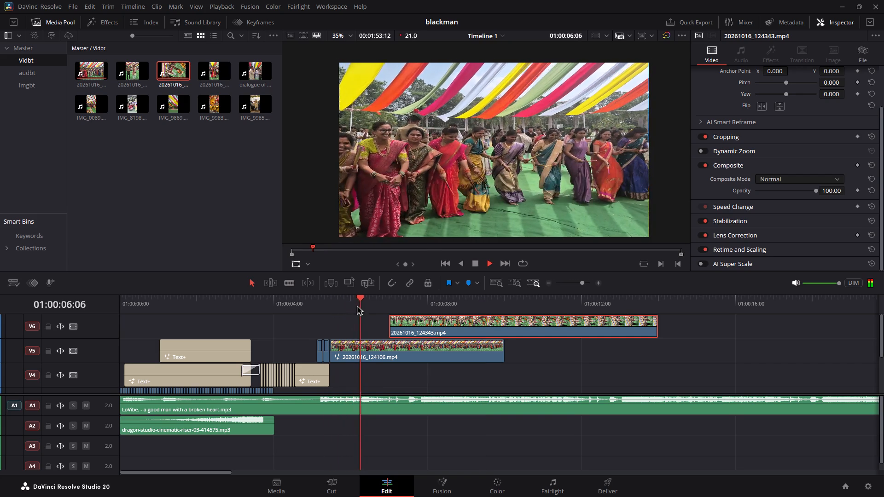
pyautogui.press('space')
pyautogui.press('space')
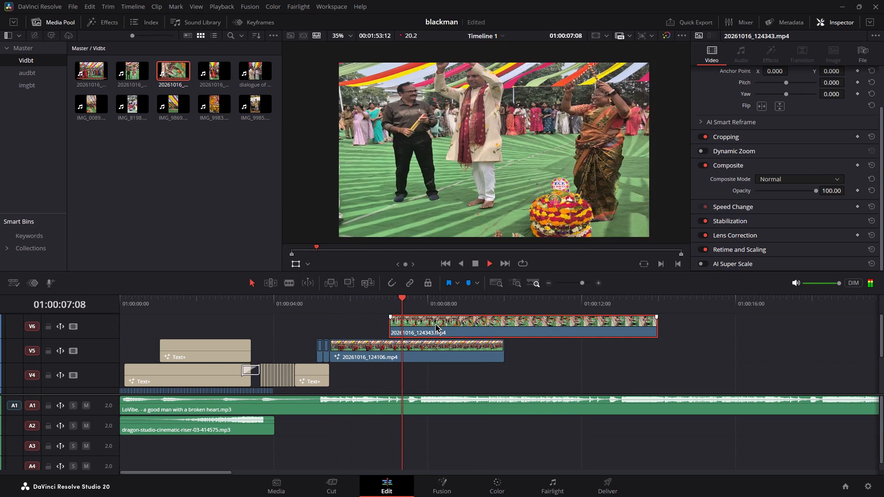
pyautogui.press('space')
pyautogui.moveTo(456, 327); pyautogui.dragTo(490, 328)
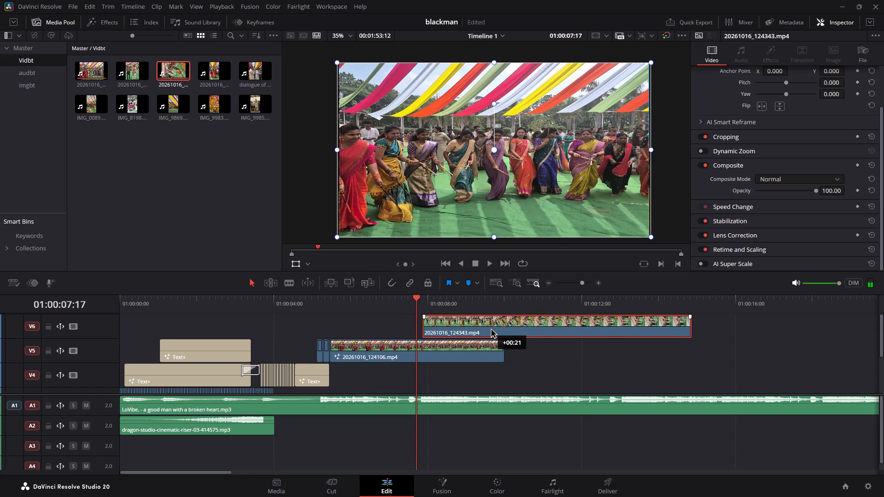
pyautogui.moveTo(490, 328); pyautogui.dragTo(489, 329)
# Replay the section and shift the V6 clip earlier so it starts at about 01:00:07:12.
pyautogui.moveTo(415, 303); pyautogui.dragTo(314, 306)
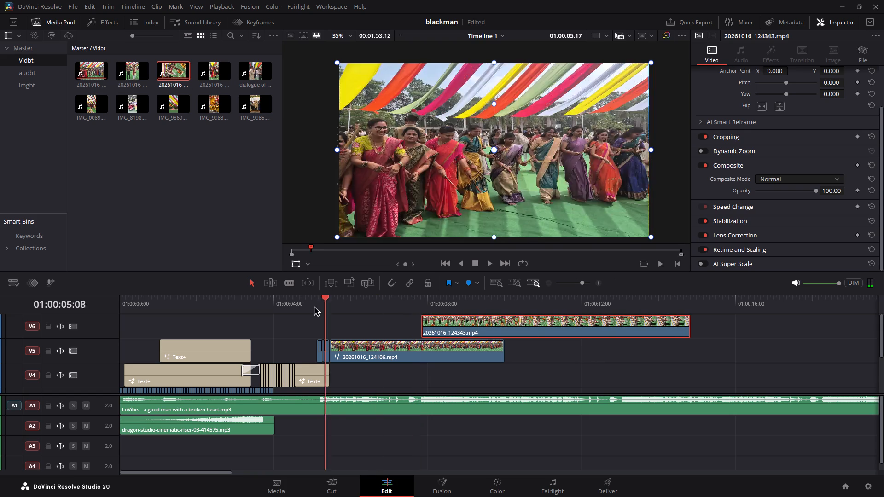
pyautogui.moveTo(314, 306); pyautogui.dragTo(314, 306)
pyautogui.press('space')
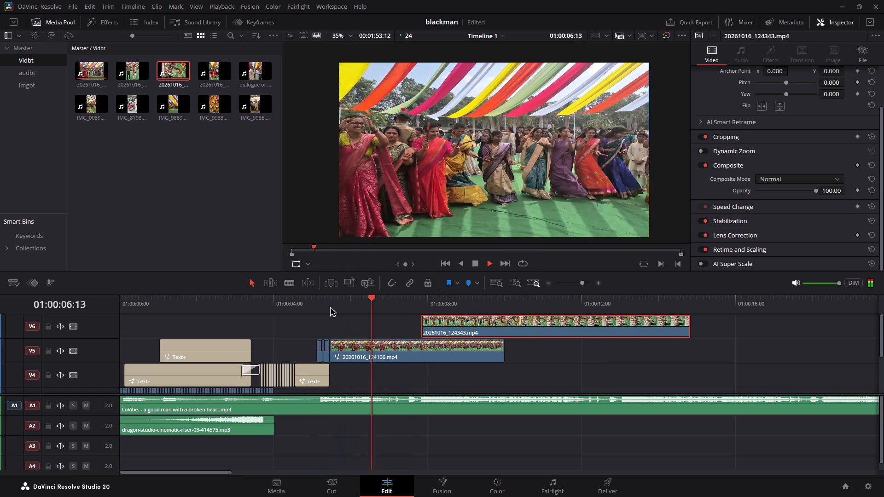
pyautogui.press('space')
pyautogui.moveTo(441, 325); pyautogui.dragTo(436, 325)
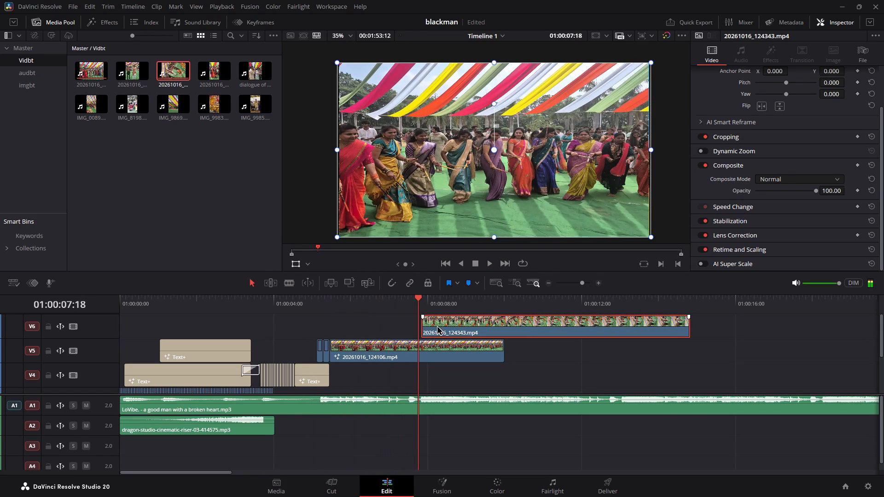
pyautogui.moveTo(436, 325); pyautogui.dragTo(432, 326)
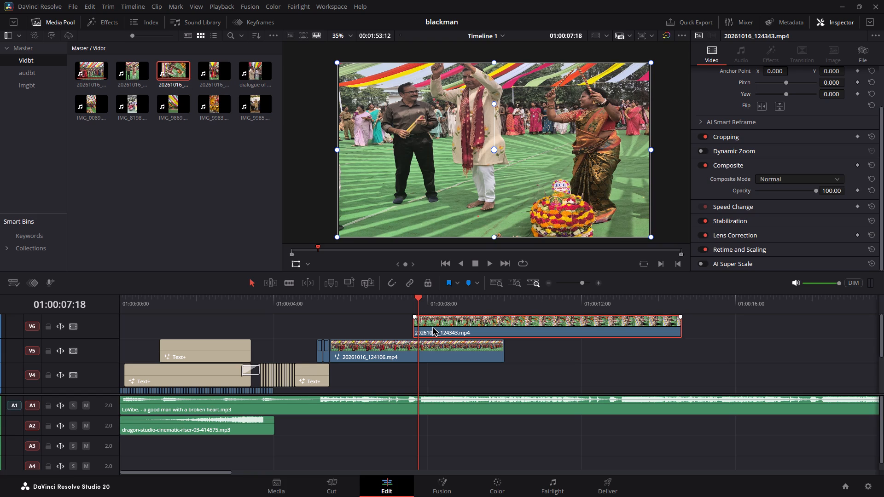
pyautogui.click(432, 326)
pyautogui.moveTo(580, 285); pyautogui.dragTo(588, 288)
pyautogui.moveTo(558, 335); pyautogui.dragTo(514, 337)
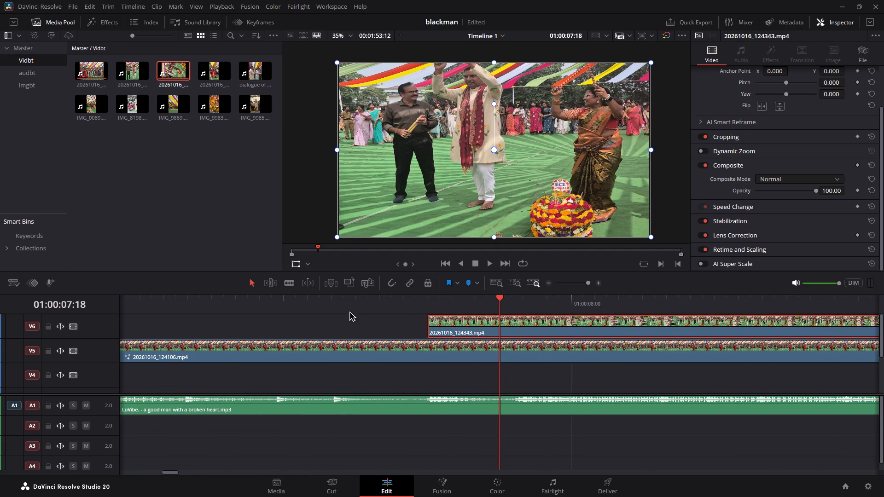
# Play back the section and split the 20261016_124343.mp4 clip on V6 at 01:00:07:18.
pyautogui.click(349, 311)
pyautogui.press('space')
pyautogui.press('space')
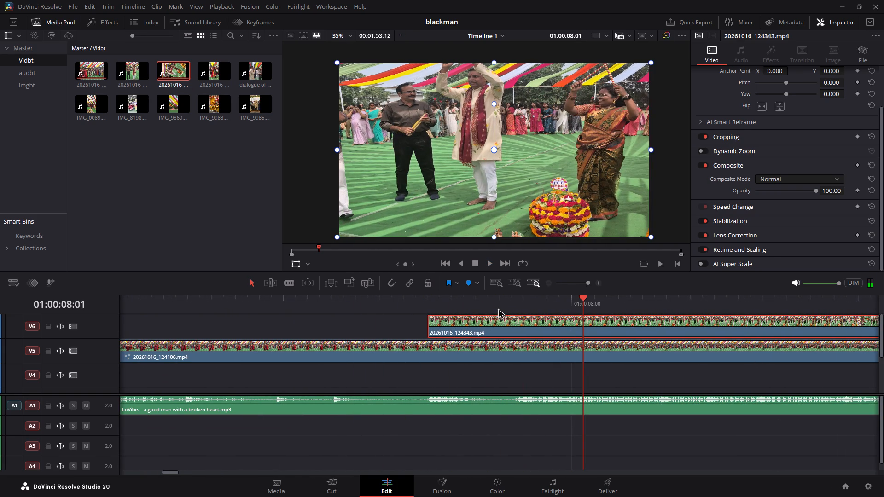
pyautogui.click(508, 297)
pyautogui.click(293, 282)
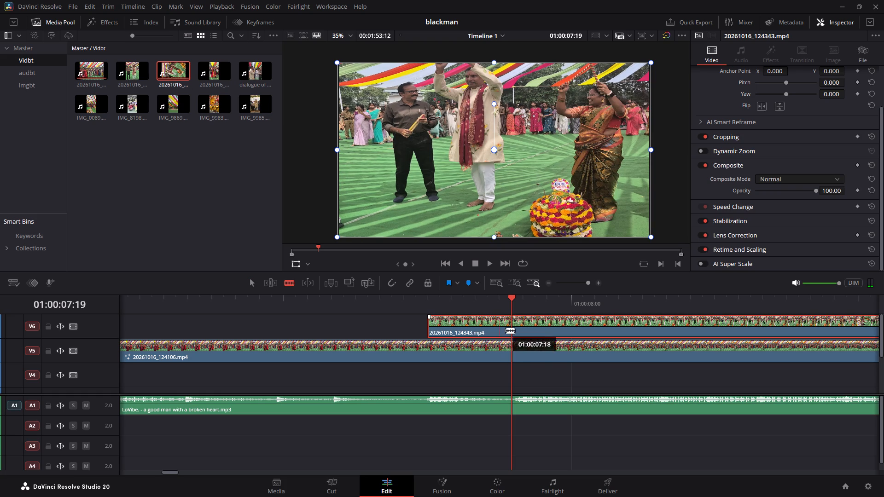
pyautogui.click(510, 329)
pyautogui.click(248, 283)
# Turn the short first part of the split V6 clip into a freeze frame through its clip speed settings.
pyautogui.click(442, 328)
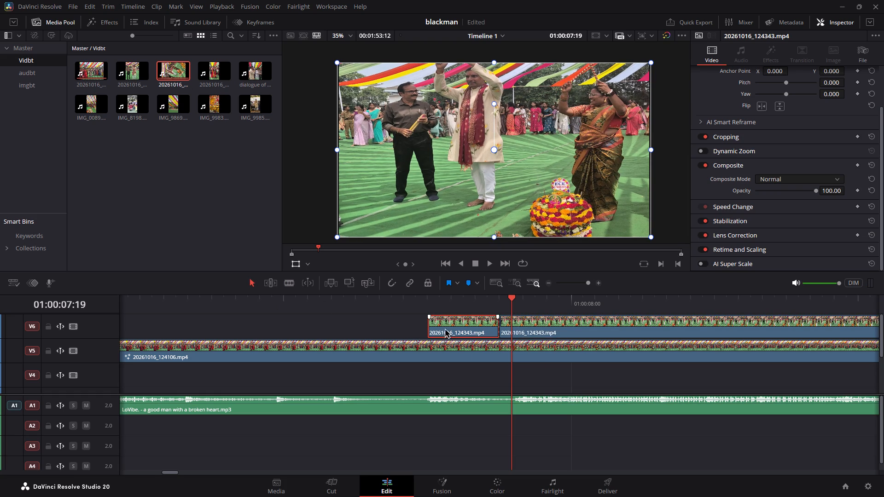
pyautogui.rightClick(443, 328)
pyautogui.click(526, 160)
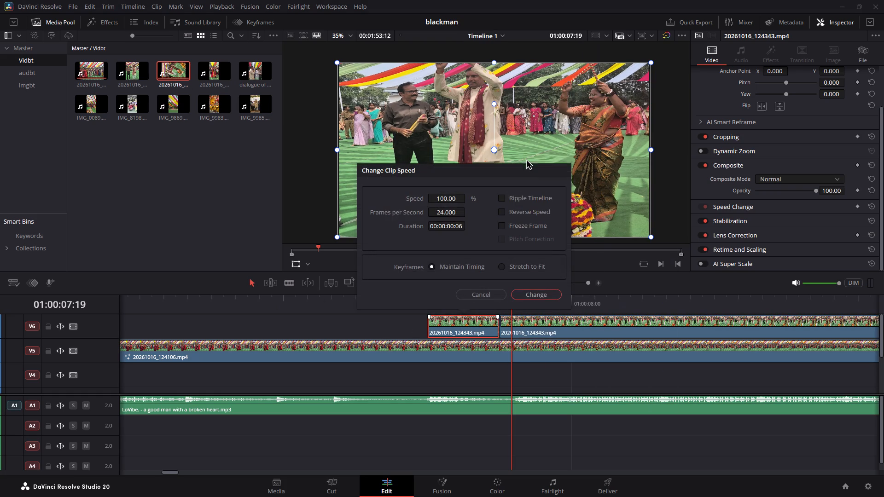
pyautogui.click(502, 223)
pyautogui.moveTo(543, 289); pyautogui.dragTo(543, 300)
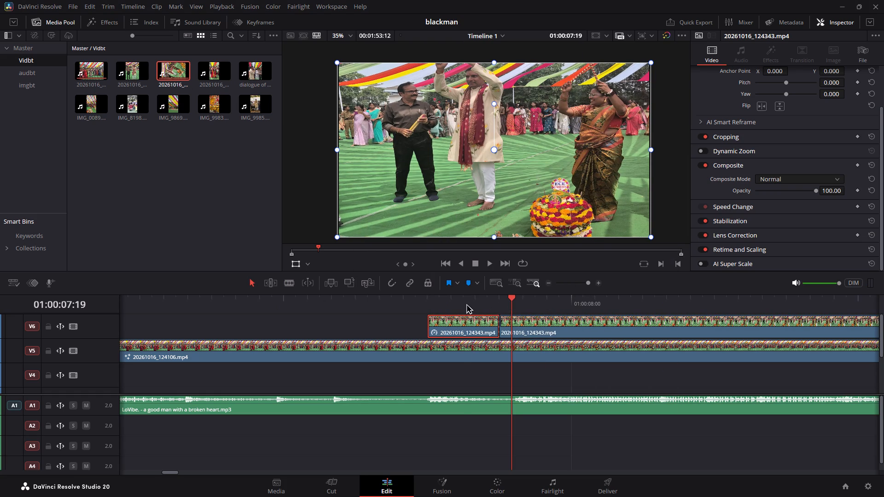
# Move the playhead to 01:00:07:15 within the frozen V6 clip and open it on the Fusion page.
pyautogui.click(465, 304)
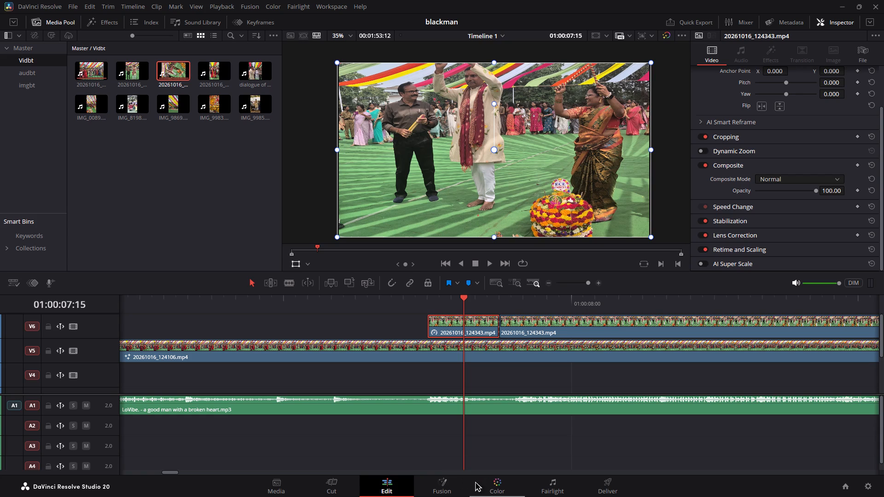
pyautogui.click(448, 484)
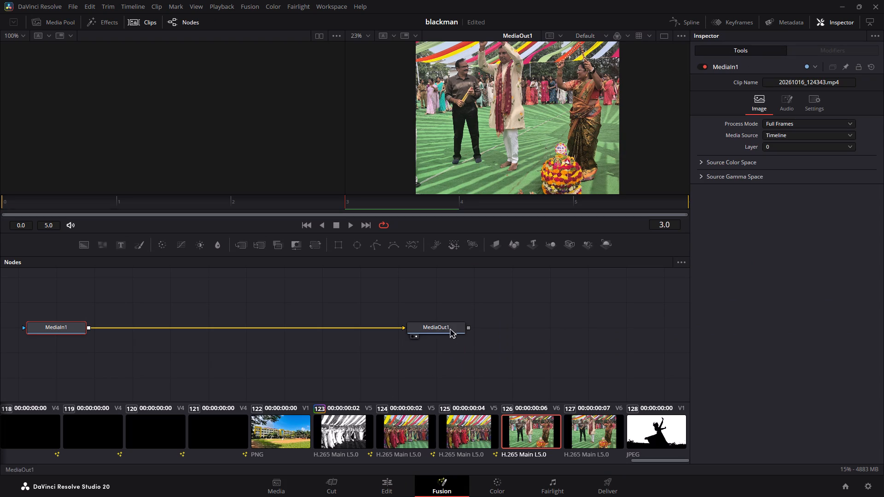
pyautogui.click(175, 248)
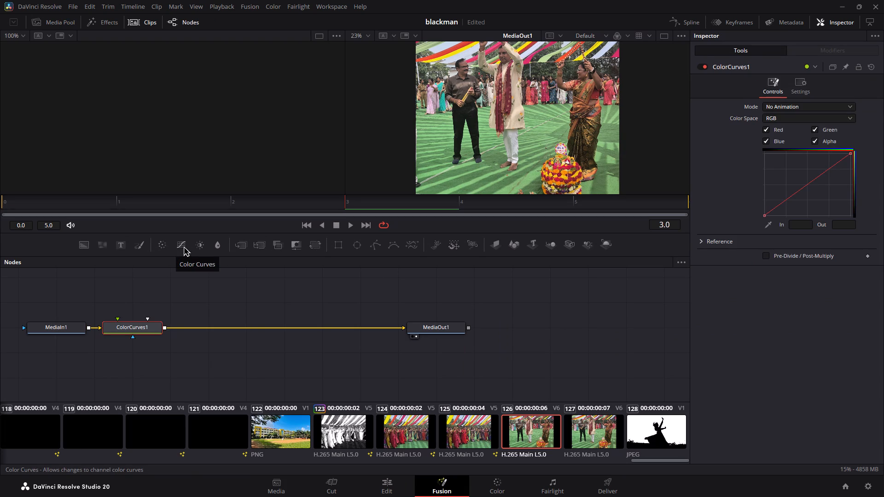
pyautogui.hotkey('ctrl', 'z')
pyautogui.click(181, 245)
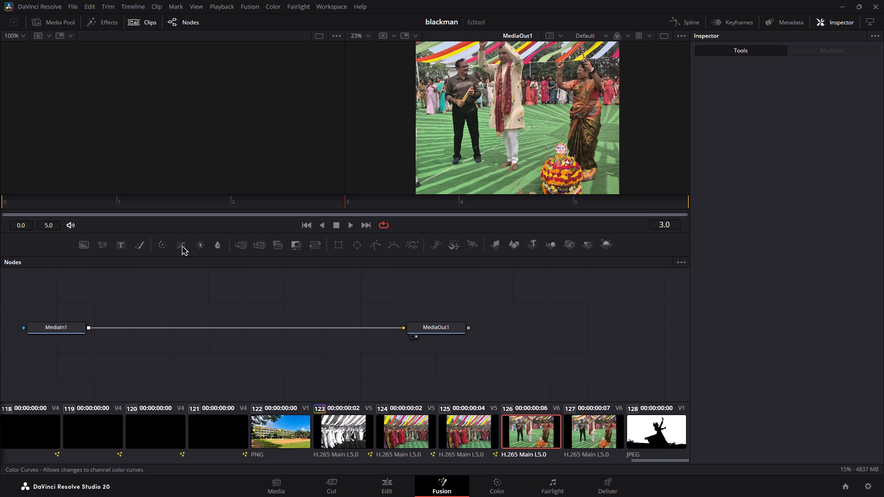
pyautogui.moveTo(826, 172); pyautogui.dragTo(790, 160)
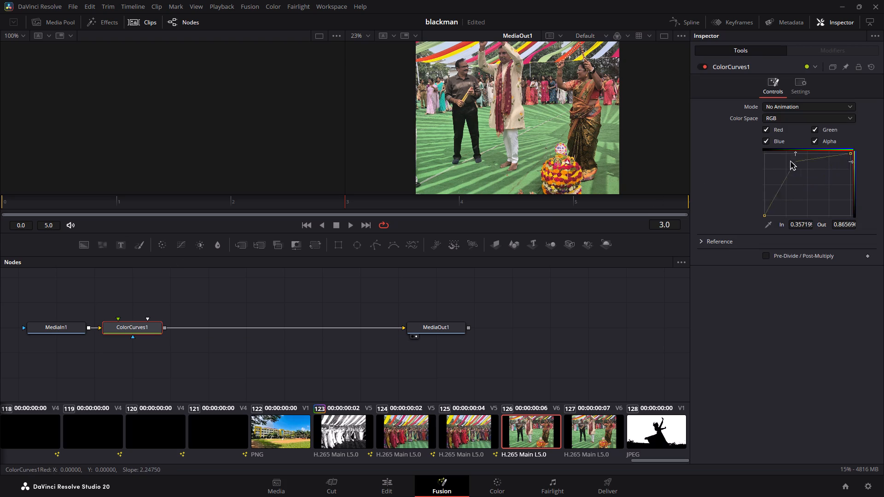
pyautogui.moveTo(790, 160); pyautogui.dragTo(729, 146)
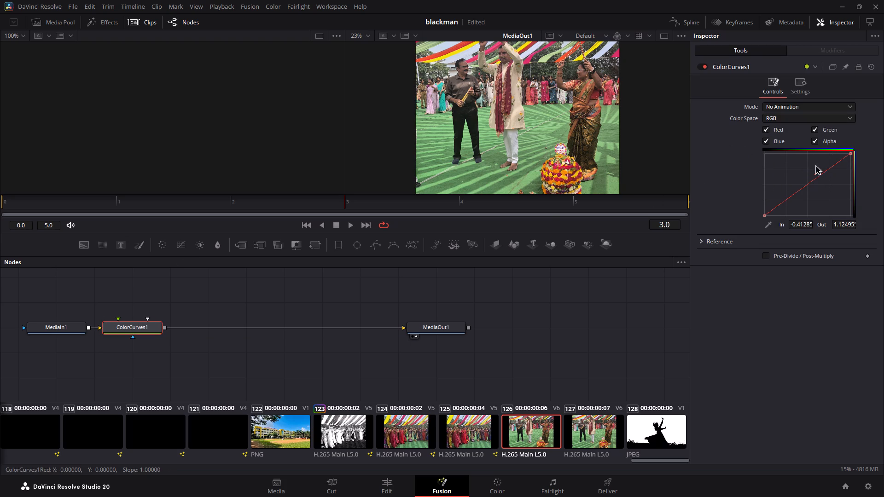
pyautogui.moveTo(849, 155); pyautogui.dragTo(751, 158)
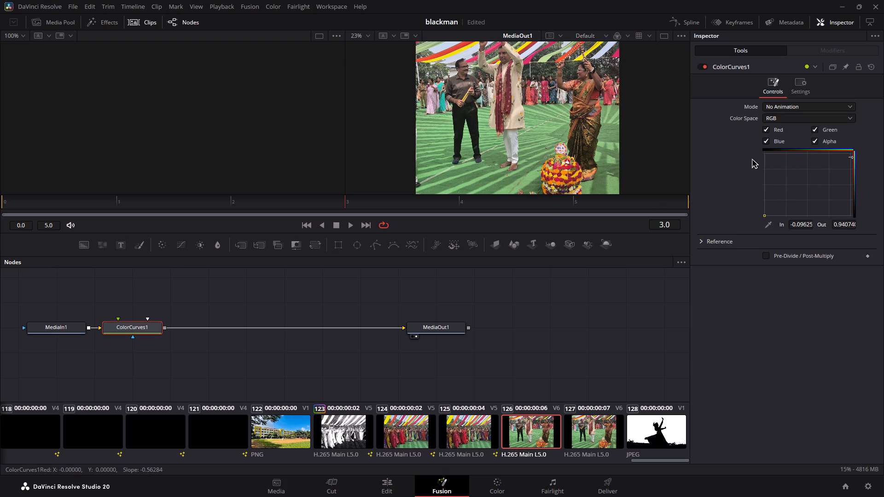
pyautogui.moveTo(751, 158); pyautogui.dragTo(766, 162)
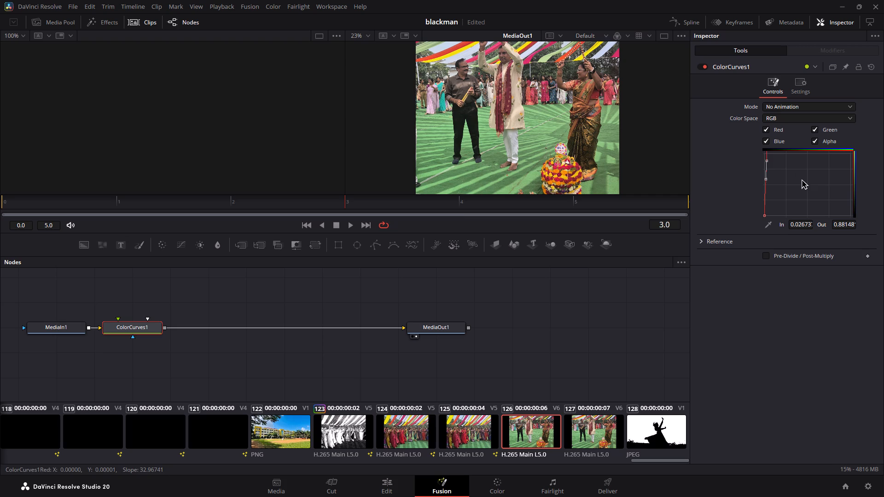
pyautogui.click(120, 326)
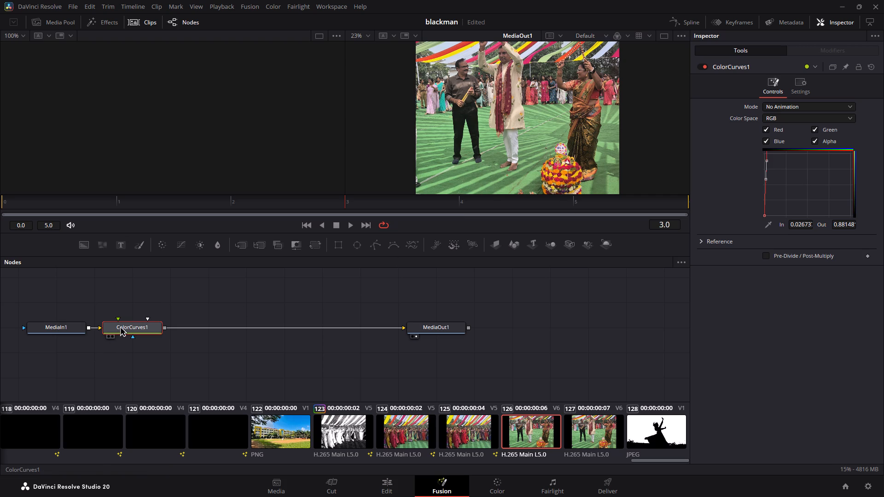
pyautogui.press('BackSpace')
# Add a Polygon mask node between MediaIn1 and MediaOut1 and move it slightly away from MediaIn1.
pyautogui.click(378, 248)
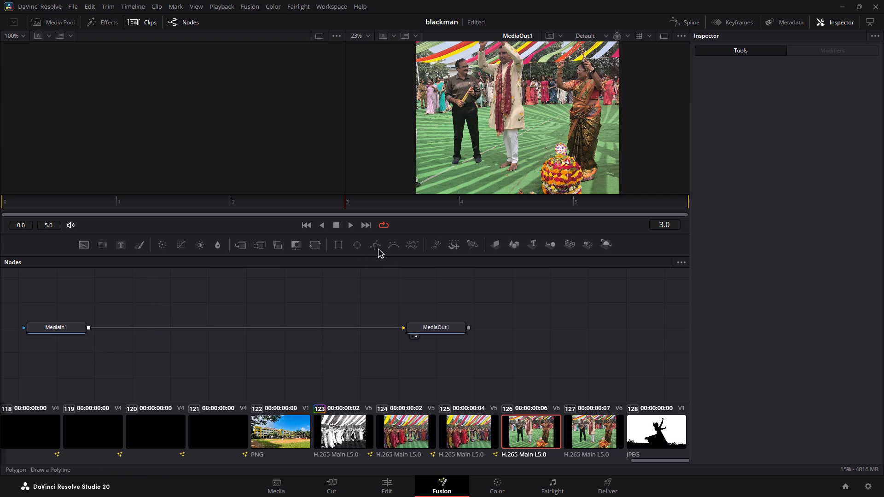
pyautogui.moveTo(124, 324); pyautogui.dragTo(168, 326)
# Start the polygon outline at the central dancer's kurta hem and trace down the white-trousered leg nearest the man in black, around the foot.
pyautogui.scroll(2, 489, 153)
pyautogui.scroll(-2, 489, 153)
pyautogui.scroll(1, 489, 153)
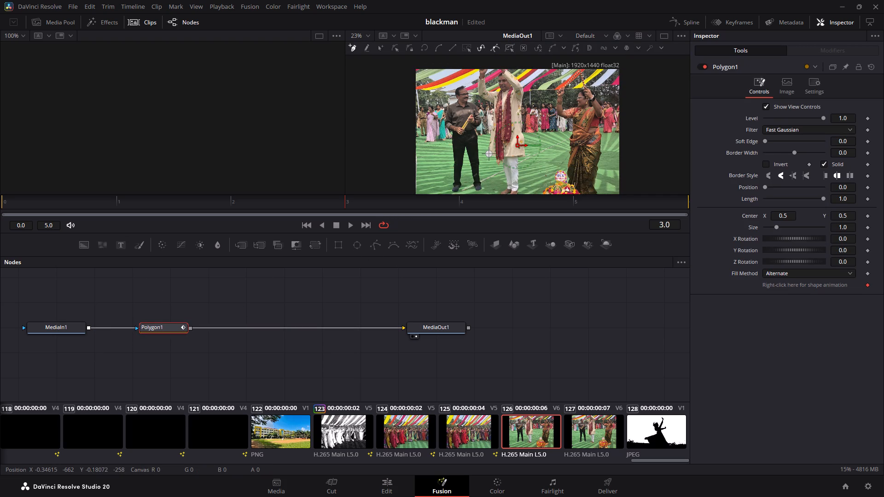
pyautogui.scroll(-1, 489, 153)
pyautogui.keyDown('ctrl'); pyautogui.scroll(4, 489, 153); pyautogui.keyUp('ctrl')
pyautogui.keyDown('ctrl'); pyautogui.scroll(-2, 489, 153); pyautogui.keyUp('ctrl')
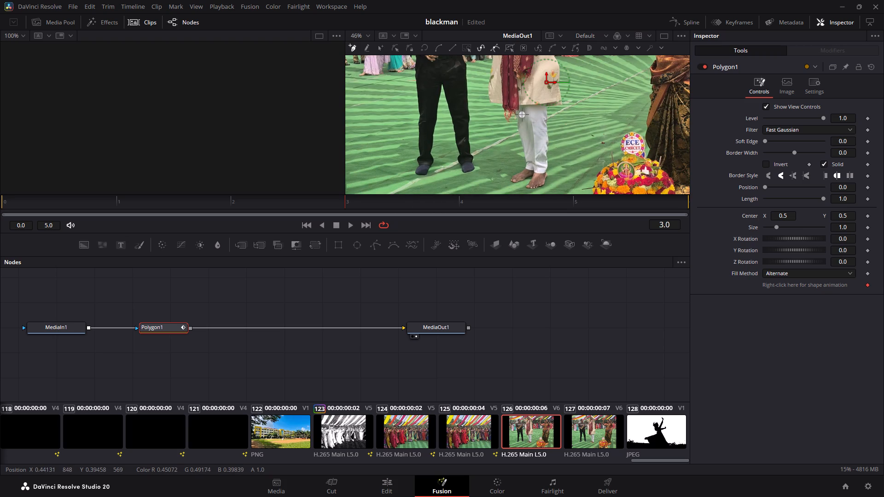
pyautogui.click(521, 115)
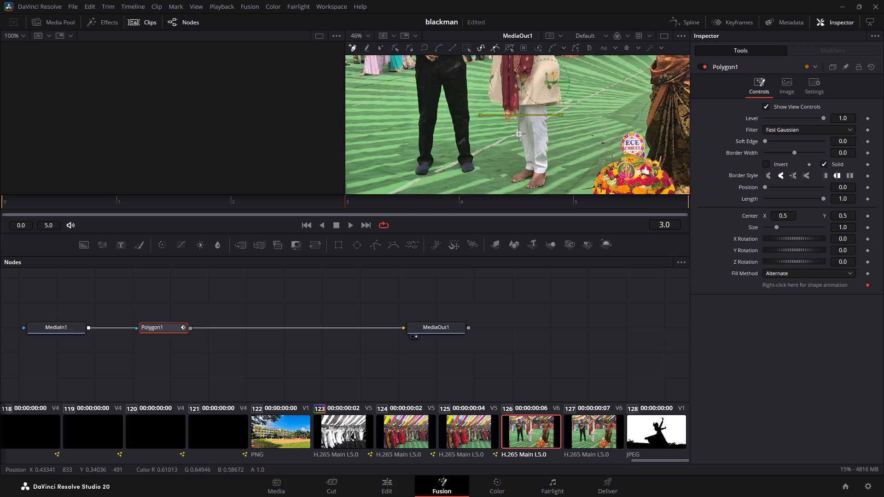
pyautogui.click(518, 134)
pyautogui.click(526, 156)
pyautogui.click(523, 168)
pyautogui.click(513, 177)
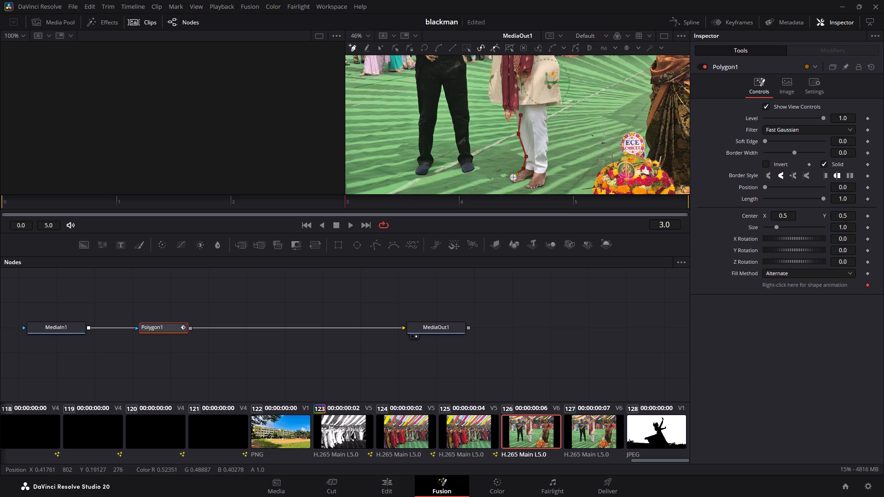
pyautogui.click(512, 182)
pyautogui.click(521, 182)
# Continue the polygon around the dancer's other foot and up the outer leg to the kurta hem corner facing the woman.
pyautogui.click(531, 175)
pyautogui.click(526, 187)
pyautogui.click(542, 188)
pyautogui.click(548, 176)
pyautogui.click(547, 162)
pyautogui.click(549, 145)
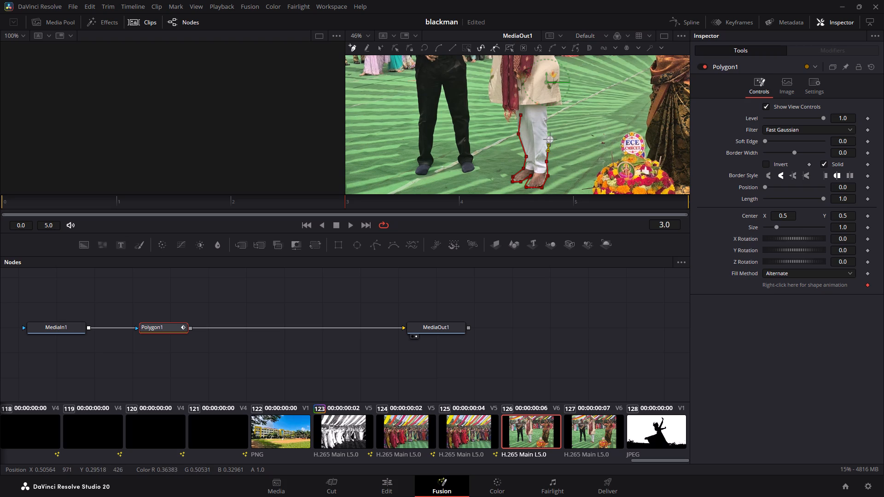
pyautogui.click(550, 120)
pyautogui.click(547, 108)
pyautogui.click(564, 106)
# Trace the polygon up the side of the dancer's kurta facing the woman, from the hem toward the shoulder.
pyautogui.moveTo(580, 93); pyautogui.dragTo(577, 100, button='middle')
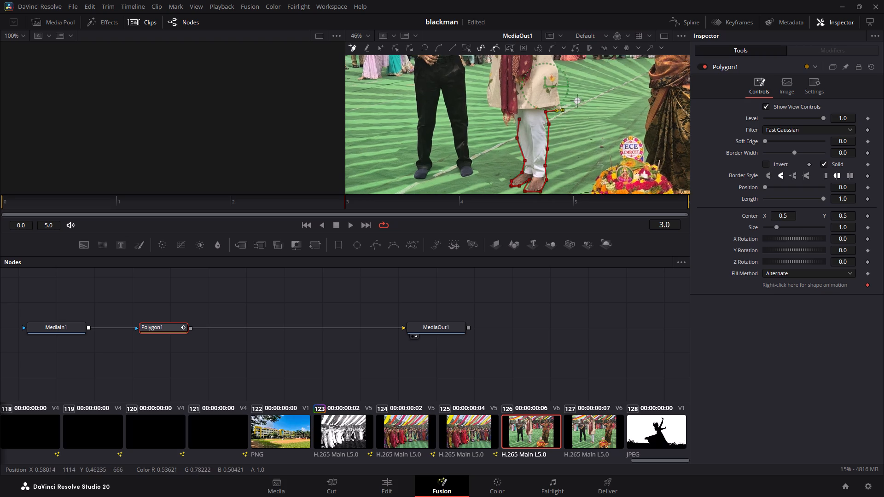
pyautogui.moveTo(577, 100); pyautogui.dragTo(578, 177, button='middle')
pyautogui.click(556, 141)
pyautogui.click(554, 125)
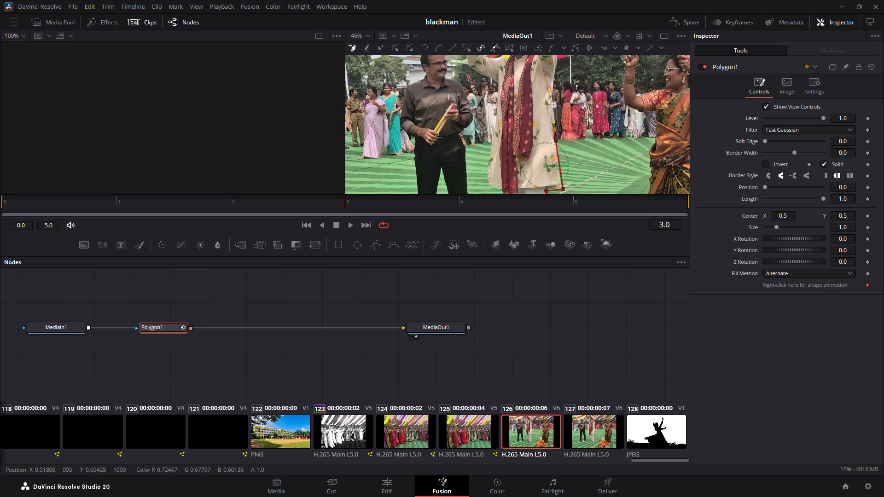
pyautogui.click(552, 101)
pyautogui.click(553, 80)
# Outline the dancer's raised arm on the woman's side, then follow its inner edge past the face to the opposite shoulder.
pyautogui.moveTo(572, 79); pyautogui.dragTo(562, 165, button='middle')
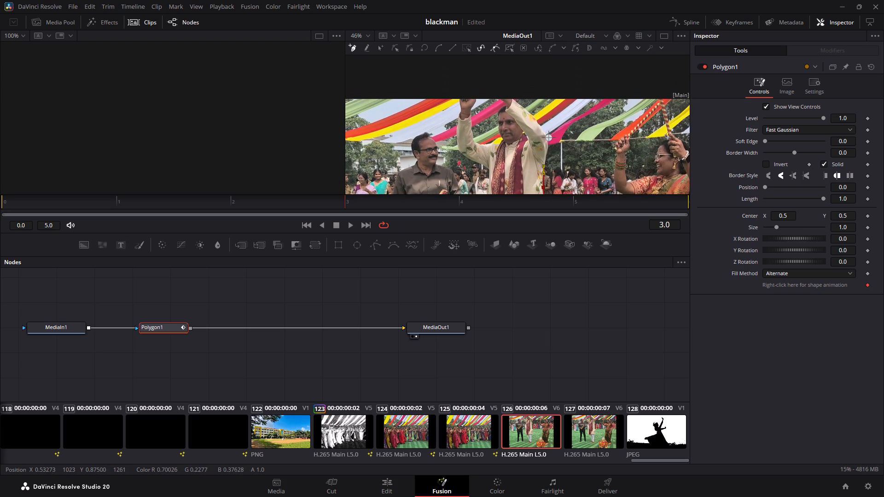
pyautogui.click(548, 137)
pyautogui.click(533, 115)
pyautogui.click(512, 98)
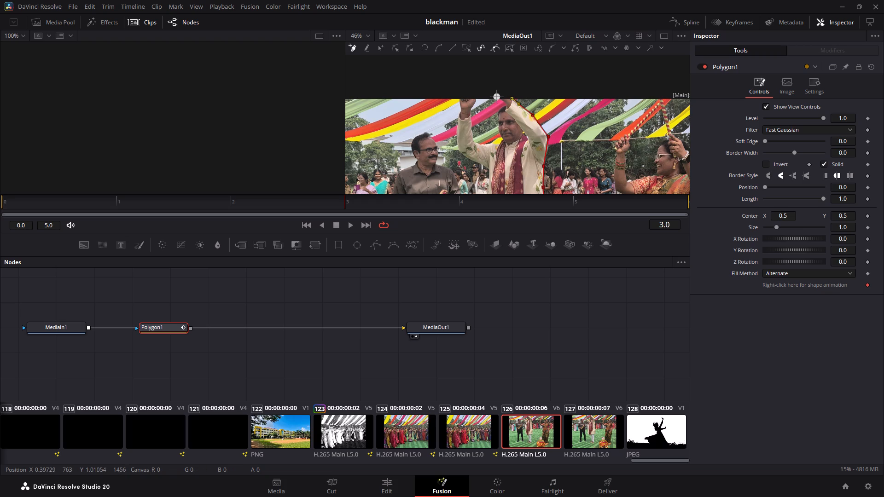
pyautogui.click(497, 100)
pyautogui.click(505, 109)
pyautogui.click(499, 116)
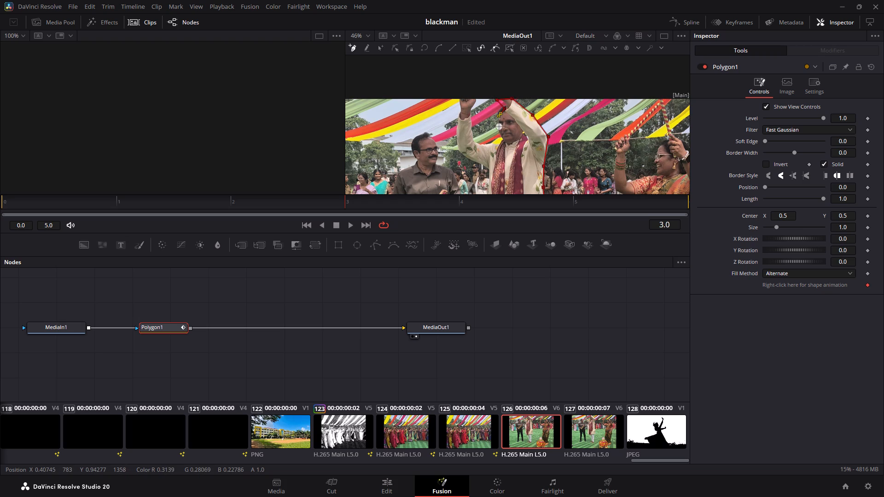
pyautogui.click(500, 132)
pyautogui.click(497, 138)
pyautogui.click(487, 144)
pyautogui.click(476, 143)
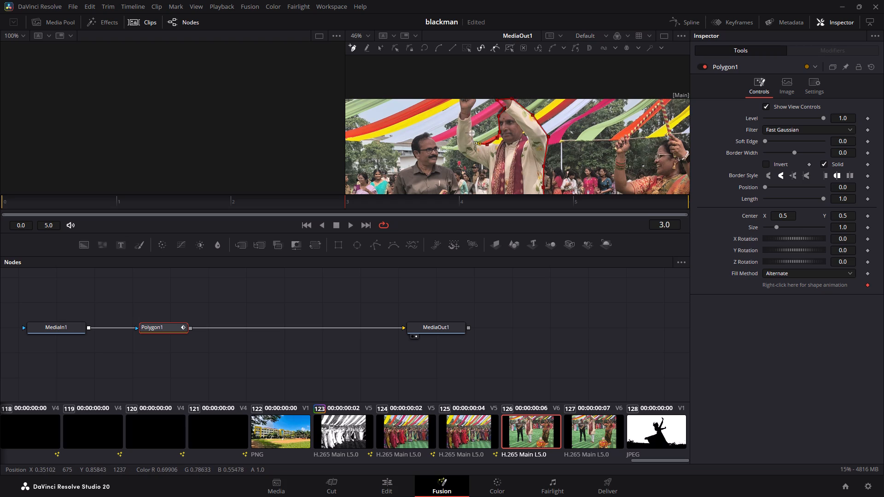
# Outline the dancer's other raised arm around the hand and down to the underarm, redoing the last underarm points.
pyautogui.click(470, 120)
pyautogui.click(470, 109)
pyautogui.click(477, 98)
pyautogui.click(462, 98)
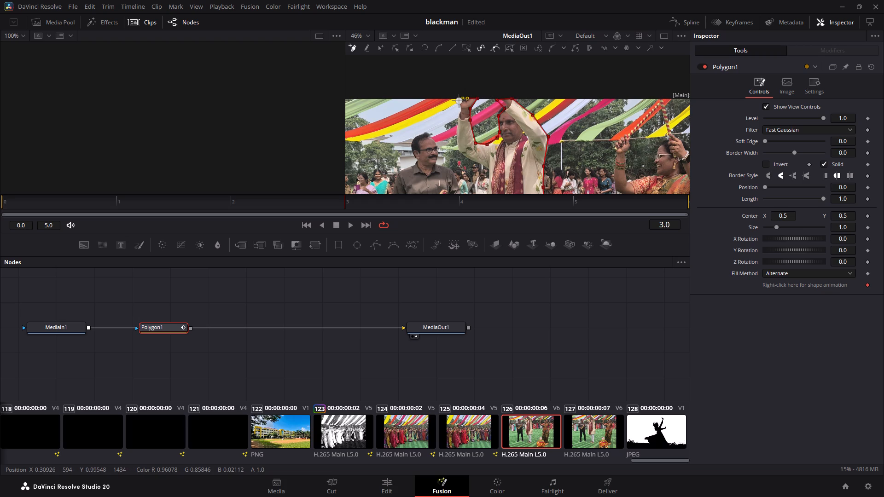
pyautogui.click(459, 100)
pyautogui.click(460, 111)
pyautogui.click(457, 128)
pyautogui.click(457, 146)
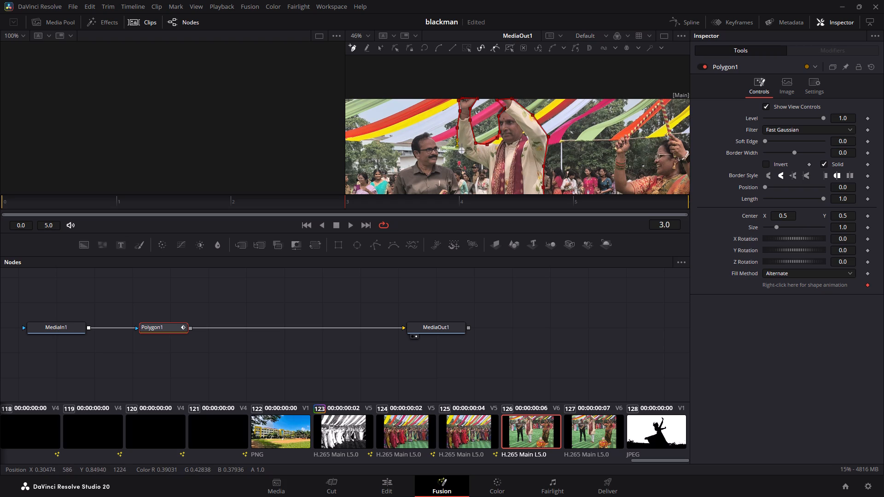
pyautogui.click(463, 157)
pyautogui.click(480, 160)
pyautogui.click(476, 162)
pyautogui.hotkey('ctrl', 'z')
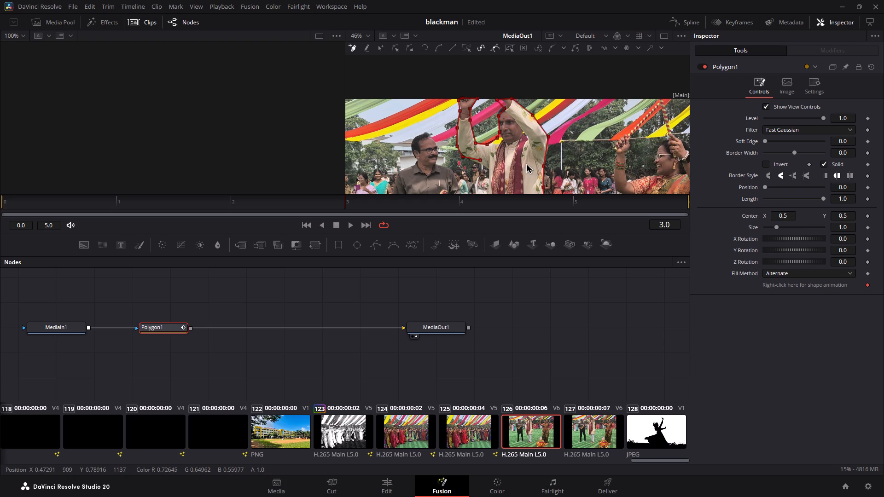
pyautogui.hotkey('ctrl', 'z')
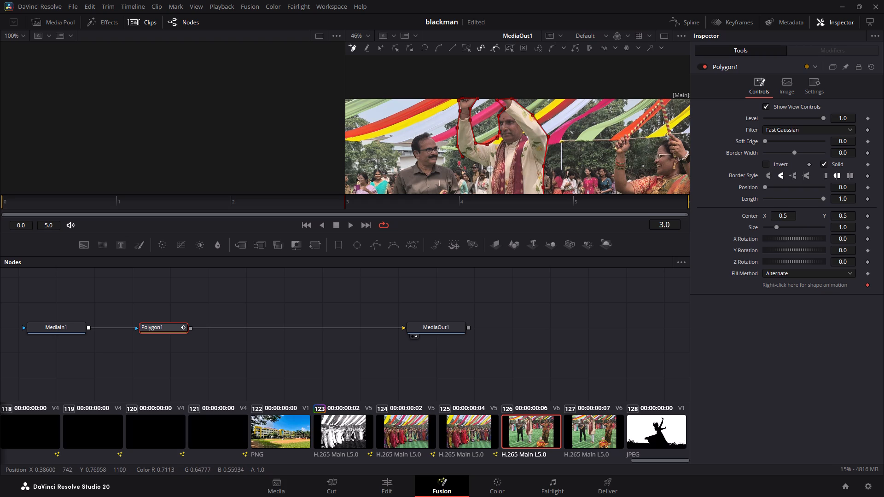
pyautogui.click(490, 168)
# Trace the polygon from the dancer's underarm down the kurta side facing the man to the hem corner.
pyautogui.moveTo(527, 168); pyautogui.dragTo(533, 96, button='middle')
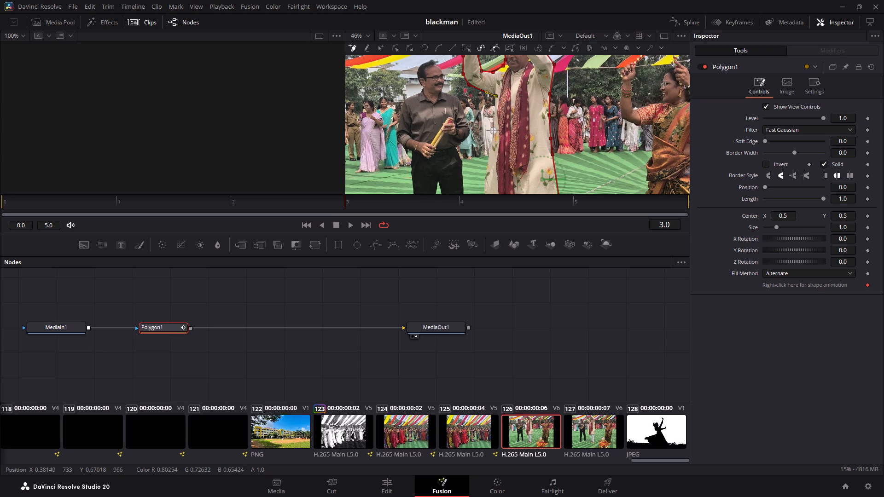
pyautogui.click(494, 136)
pyautogui.click(483, 185)
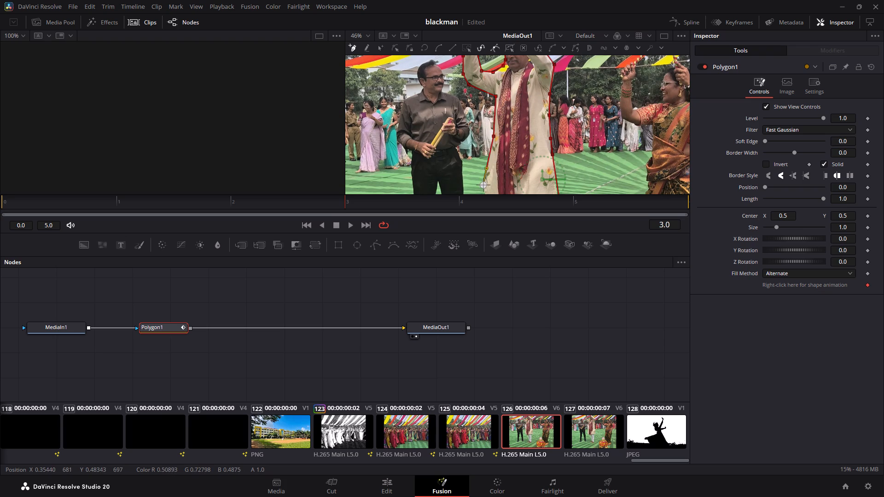
pyautogui.moveTo(520, 173); pyautogui.dragTo(512, 77, button='middle')
pyautogui.scroll(1, 520, 172)
pyautogui.click(479, 135)
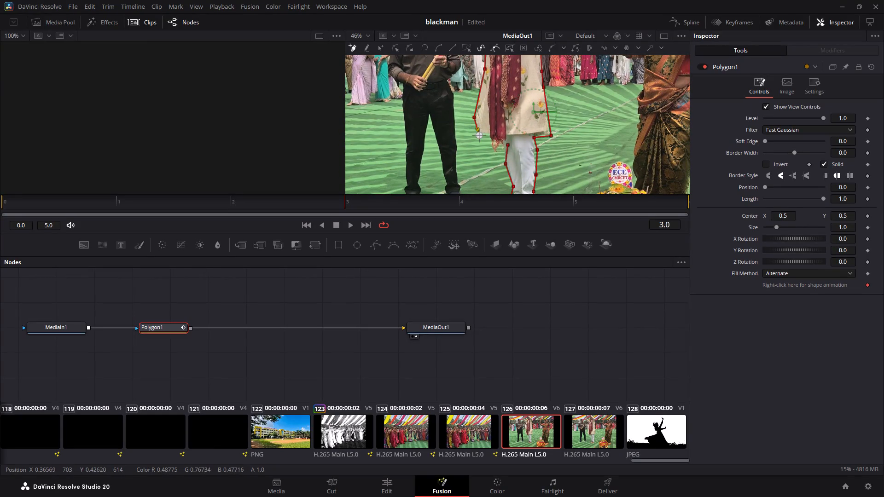
# Outline the hem and the hanging scarf ends, and close the polygon at its starting point on the leg.
pyautogui.click(489, 136)
pyautogui.click(493, 145)
pyautogui.click(495, 153)
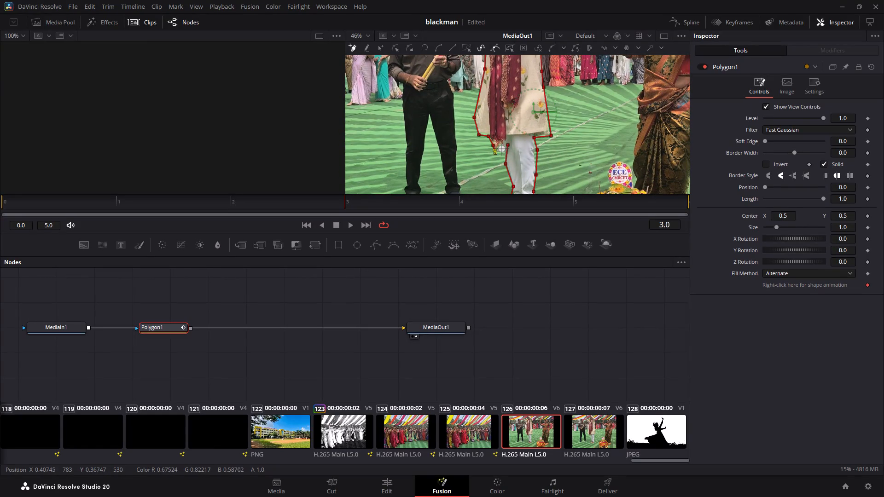
pyautogui.click(503, 144)
pyautogui.click(508, 143)
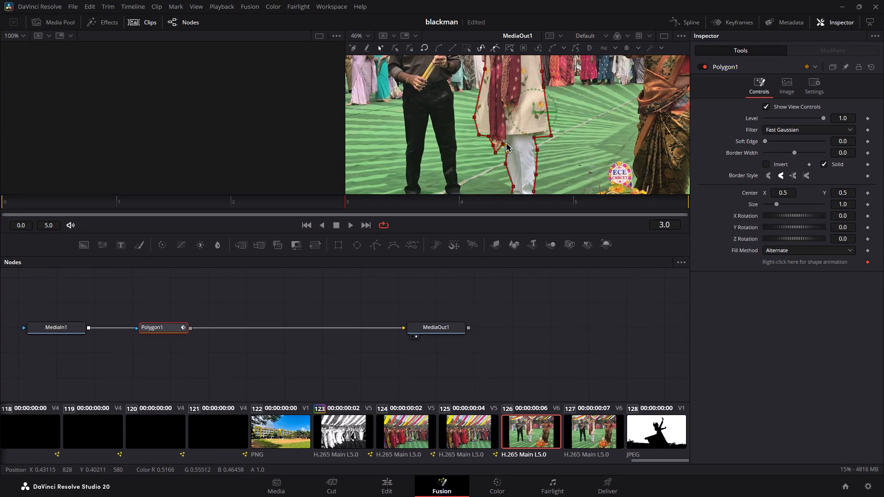
pyautogui.click(507, 146)
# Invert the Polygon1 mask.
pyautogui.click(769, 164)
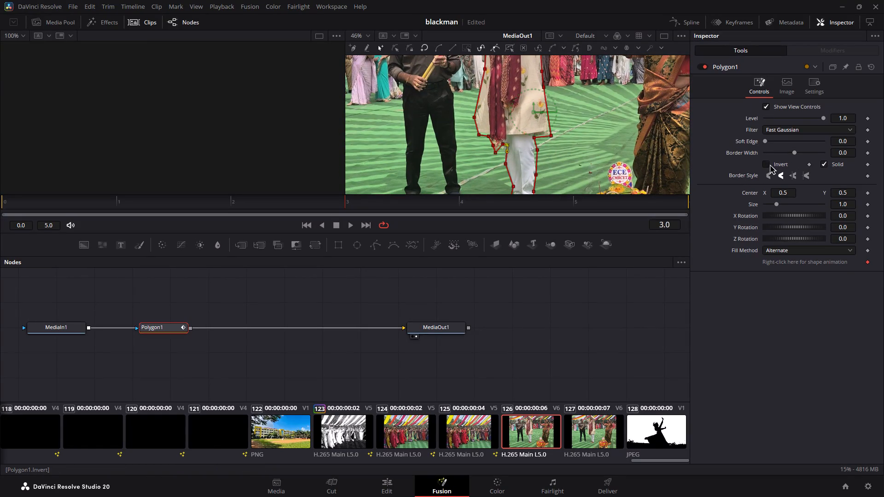
# Examine the mask outline closely around the scarf ends and feet, and across the whole frame.
pyautogui.scroll(1, 489, 140)
pyautogui.scroll(-7, 489, 139)
pyautogui.scroll(5, 489, 139)
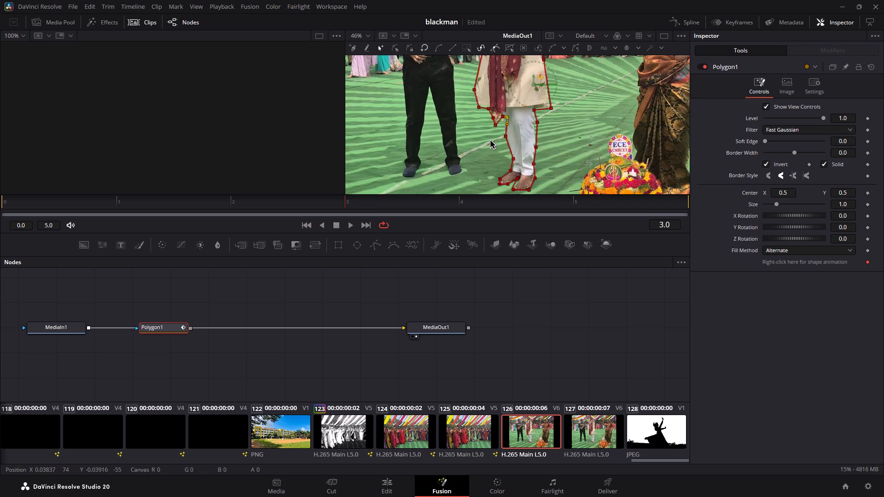
pyautogui.scroll(2, 489, 139)
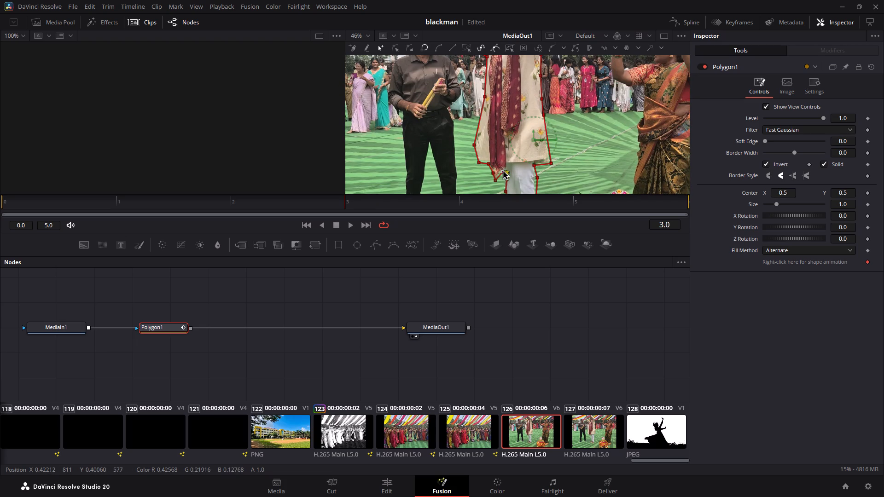
pyautogui.keyDown('ctrl'); pyautogui.scroll(8, 506, 170); pyautogui.keyUp('ctrl')
pyautogui.keyDown('ctrl'); pyautogui.scroll(-2, 514, 167); pyautogui.keyUp('ctrl')
pyautogui.scroll(1, 533, 144)
pyautogui.moveTo(533, 143); pyautogui.dragTo(533, 143, button='middle')
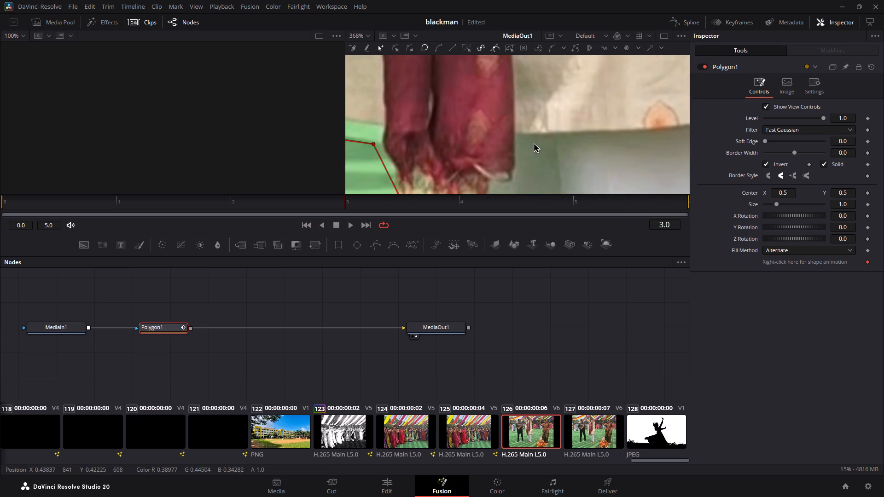
pyautogui.moveTo(533, 143); pyautogui.dragTo(552, 78, button='middle')
pyautogui.keyDown('ctrl'); pyautogui.scroll(-11, 561, 88); pyautogui.keyUp('ctrl')
pyautogui.keyDown('ctrl'); pyautogui.moveTo(604, 86); pyautogui.dragTo(593, 114, button='middle'); pyautogui.keyUp('ctrl')
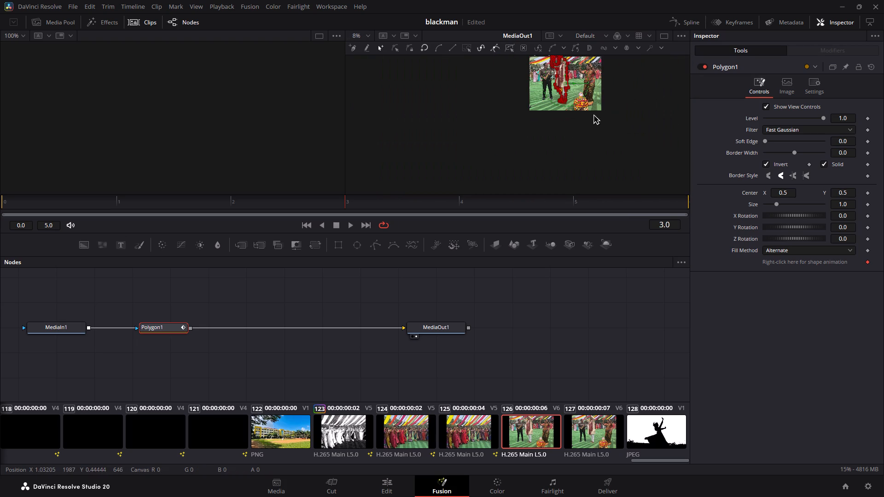
pyautogui.keyDown('ctrl'); pyautogui.moveTo(593, 114); pyautogui.dragTo(588, 128, button='middle'); pyautogui.keyUp('ctrl')
pyautogui.scroll(4, 590, 86)
pyautogui.moveTo(579, 111); pyautogui.dragTo(579, 86, button='middle')
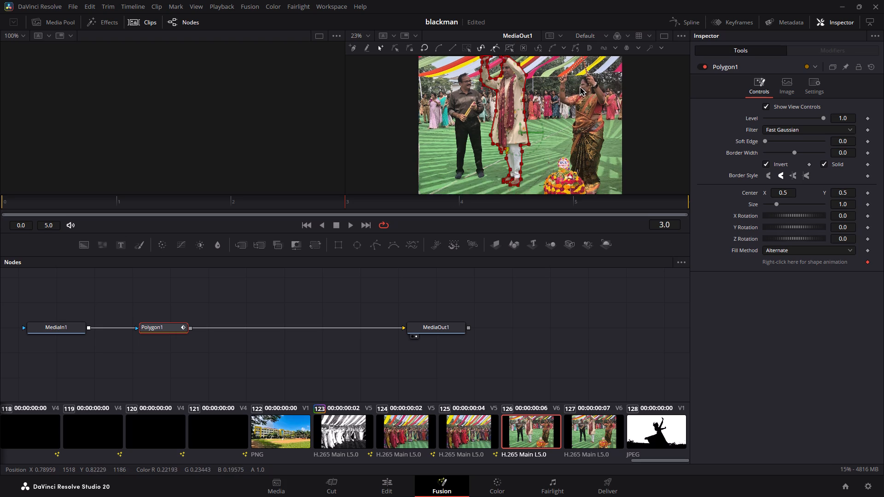
pyautogui.moveTo(579, 86); pyautogui.dragTo(560, 77, button='middle')
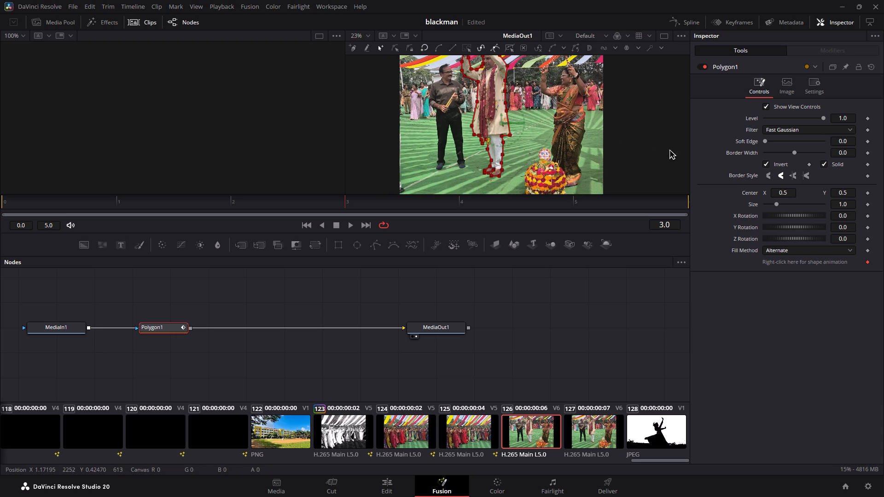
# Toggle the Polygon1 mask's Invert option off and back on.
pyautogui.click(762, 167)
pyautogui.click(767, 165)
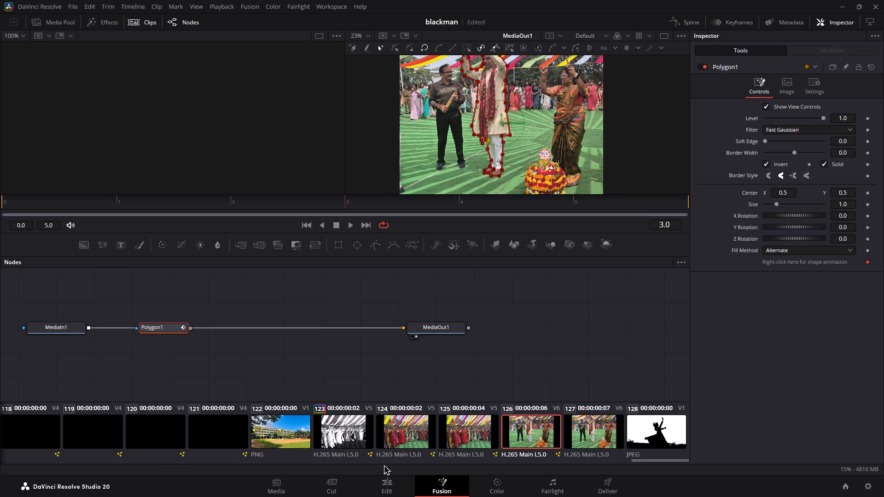
# Check the masked clip on the Color page and return to the Fusion page.
pyautogui.click(500, 487)
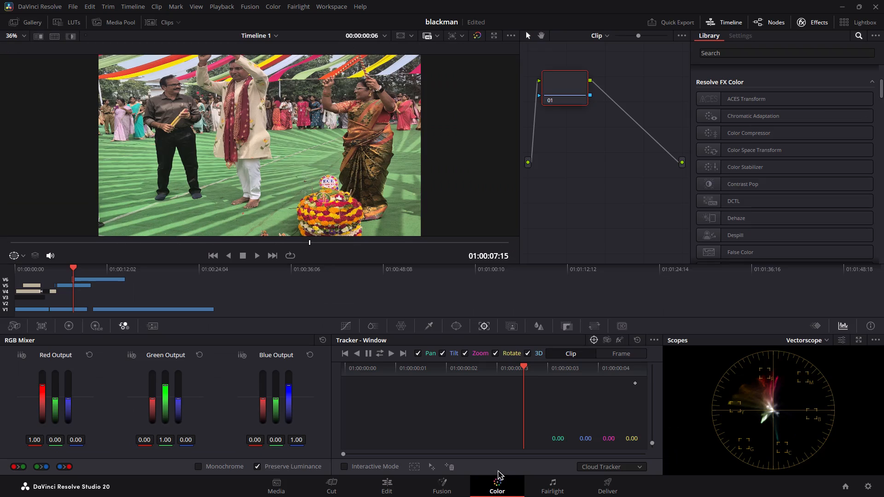
pyautogui.click(406, 483)
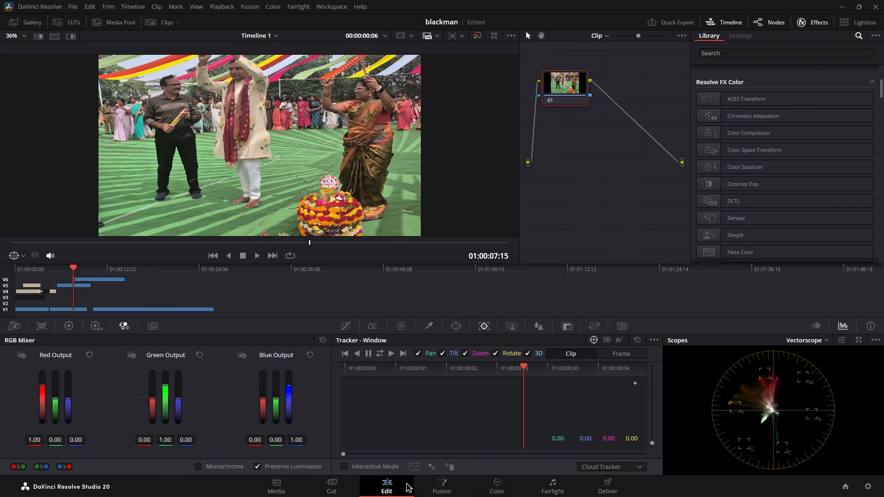
pyautogui.click(455, 486)
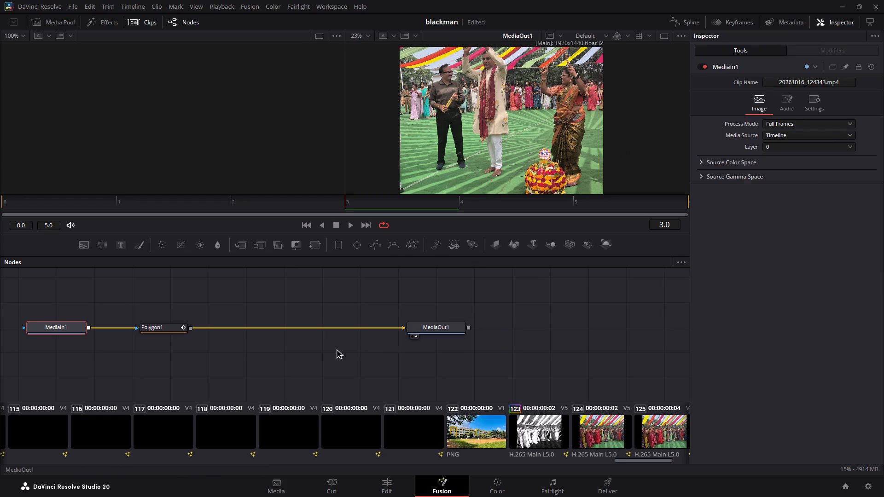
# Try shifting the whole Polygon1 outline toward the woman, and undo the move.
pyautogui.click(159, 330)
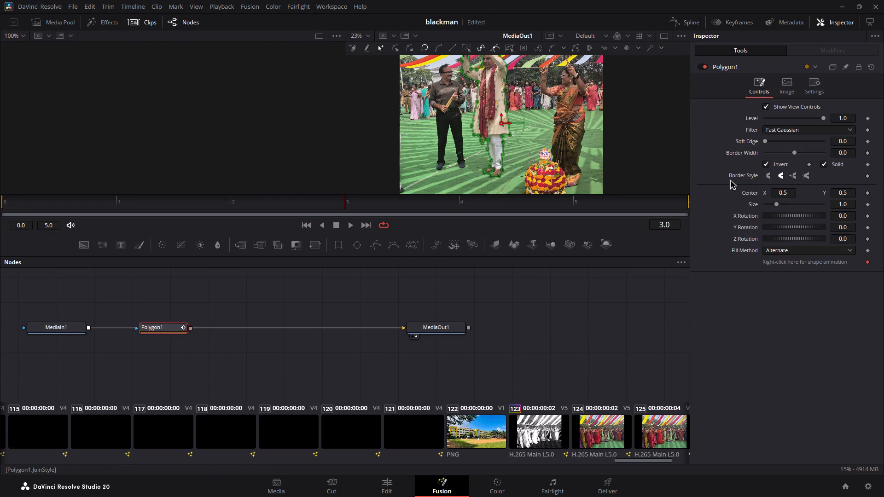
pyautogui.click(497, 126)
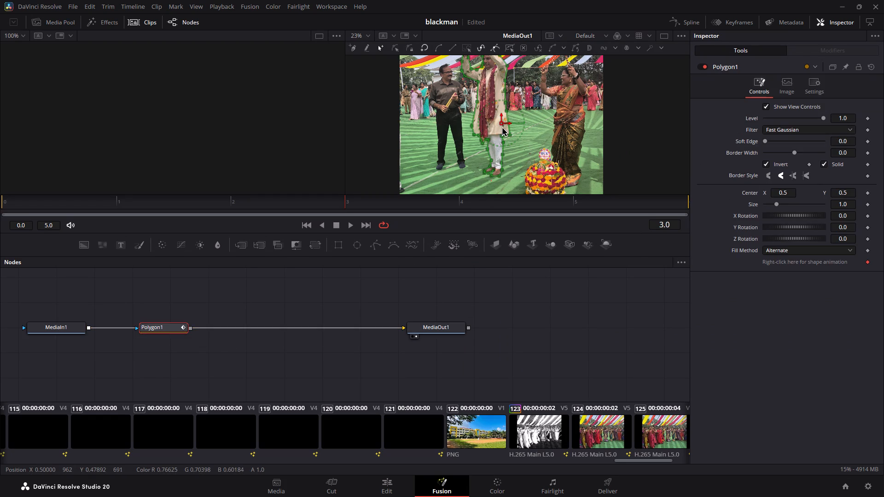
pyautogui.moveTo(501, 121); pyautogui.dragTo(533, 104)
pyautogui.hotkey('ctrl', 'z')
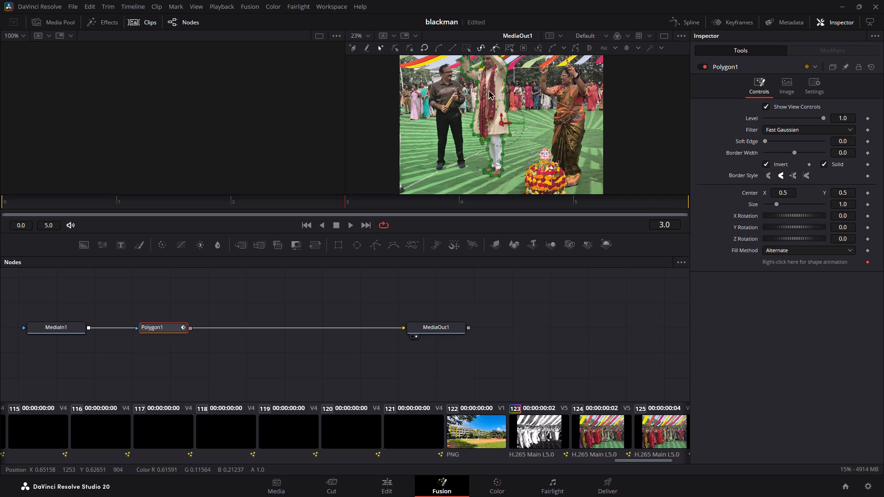
# Switch to the Edit page and enlarge the timeline area to make room for more tracks.
pyautogui.click(402, 495)
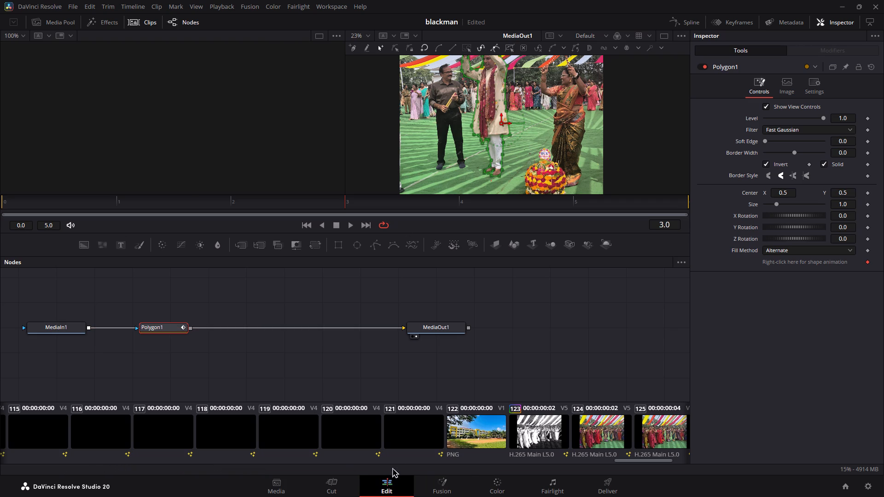
pyautogui.moveTo(463, 293); pyautogui.dragTo(430, 295)
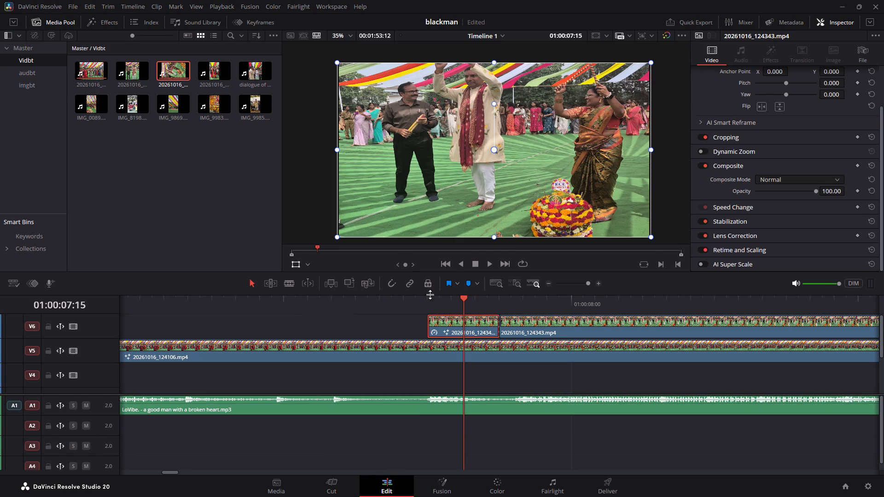
pyautogui.moveTo(430, 295); pyautogui.dragTo(239, 295)
pyautogui.moveTo(407, 295); pyautogui.dragTo(413, 274)
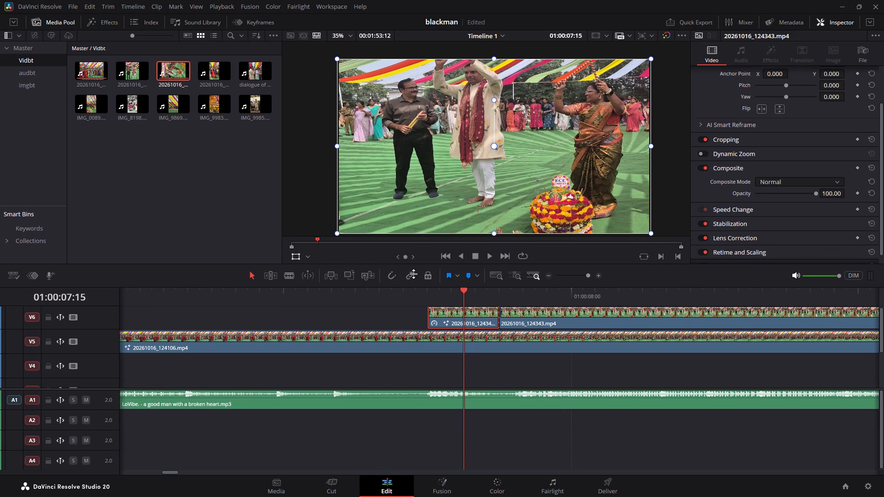
pyautogui.moveTo(413, 274); pyautogui.dragTo(416, 267)
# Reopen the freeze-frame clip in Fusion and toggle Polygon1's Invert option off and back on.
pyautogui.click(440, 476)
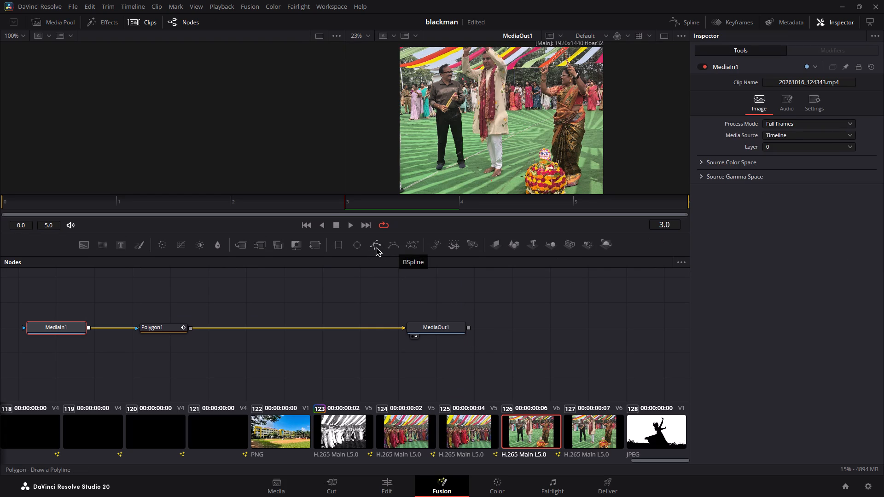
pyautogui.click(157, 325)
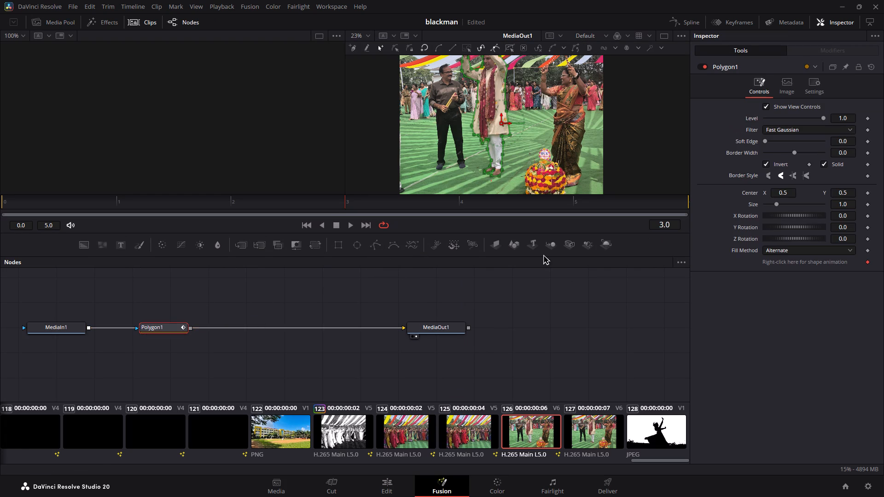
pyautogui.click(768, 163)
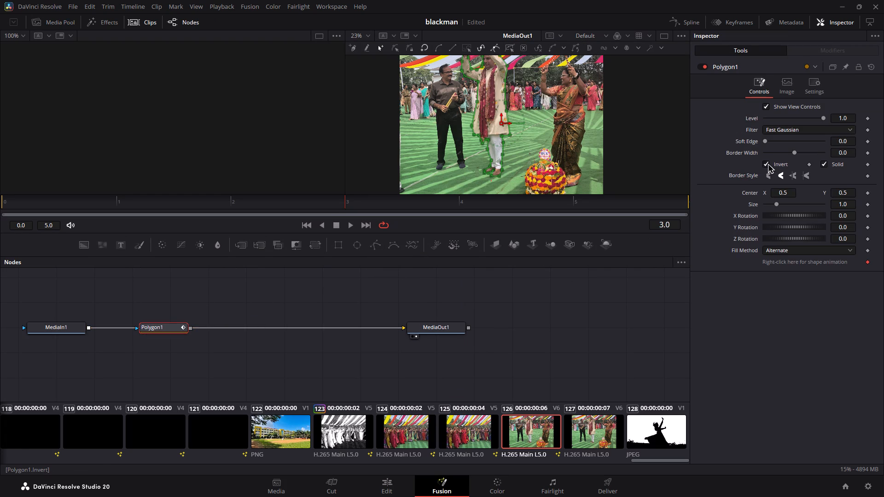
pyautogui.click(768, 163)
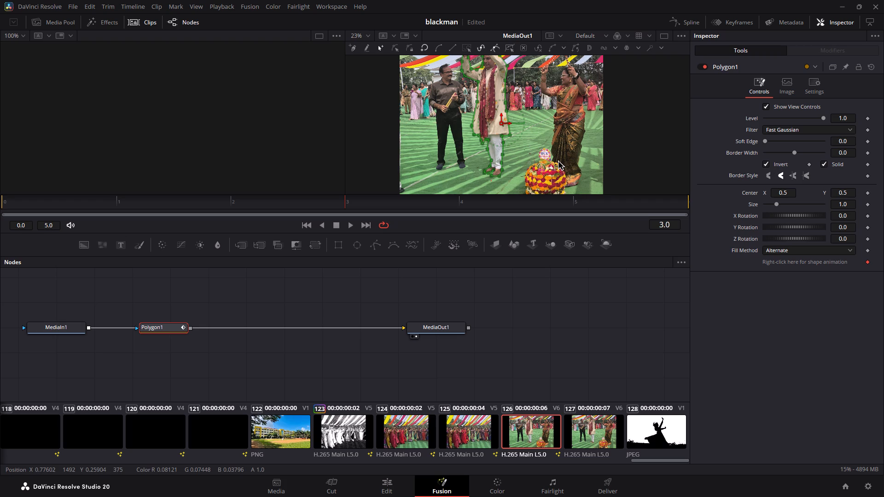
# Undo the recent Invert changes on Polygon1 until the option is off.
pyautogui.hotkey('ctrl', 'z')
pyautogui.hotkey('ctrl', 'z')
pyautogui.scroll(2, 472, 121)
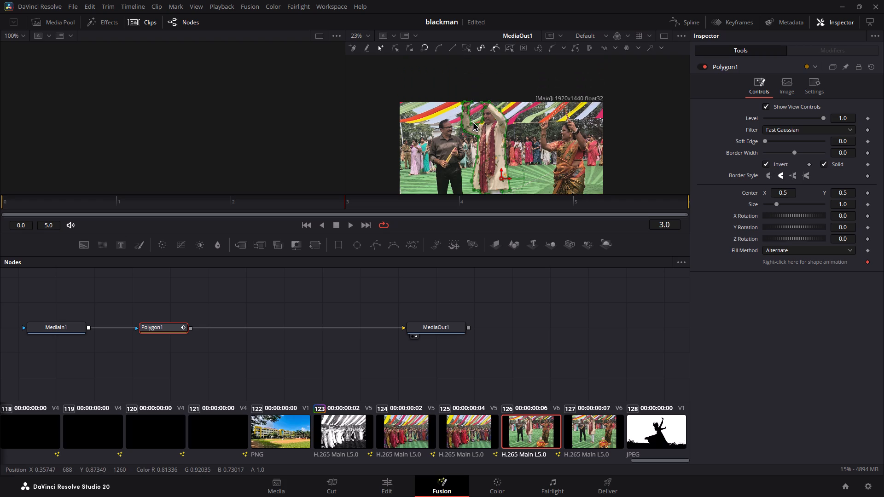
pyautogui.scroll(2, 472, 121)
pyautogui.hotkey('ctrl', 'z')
# Delete the Polygon1 mask node from the freeze-frame clip's composition.
pyautogui.keyDown('ctrl'); pyautogui.scroll(2, 513, 140); pyautogui.keyUp('ctrl')
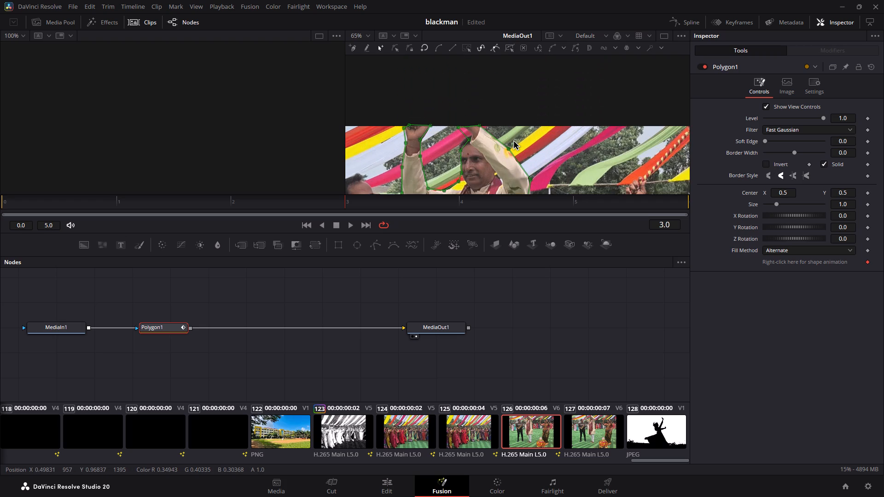
pyautogui.keyDown('ctrl'); pyautogui.scroll(1, 513, 140); pyautogui.keyUp('ctrl')
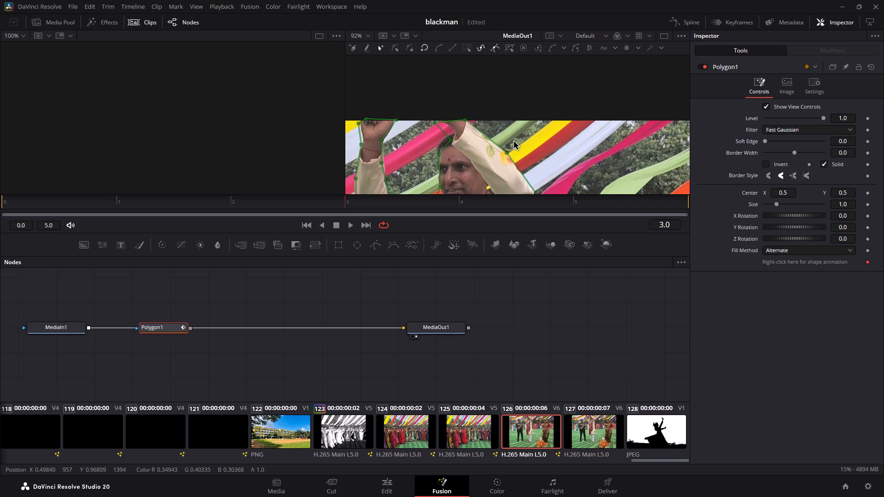
pyautogui.keyDown('ctrl'); pyautogui.moveTo(528, 150); pyautogui.dragTo(537, 105, button='middle'); pyautogui.keyUp('ctrl')
pyautogui.keyDown('ctrl'); pyautogui.scroll(-5, 537, 105); pyautogui.keyUp('ctrl')
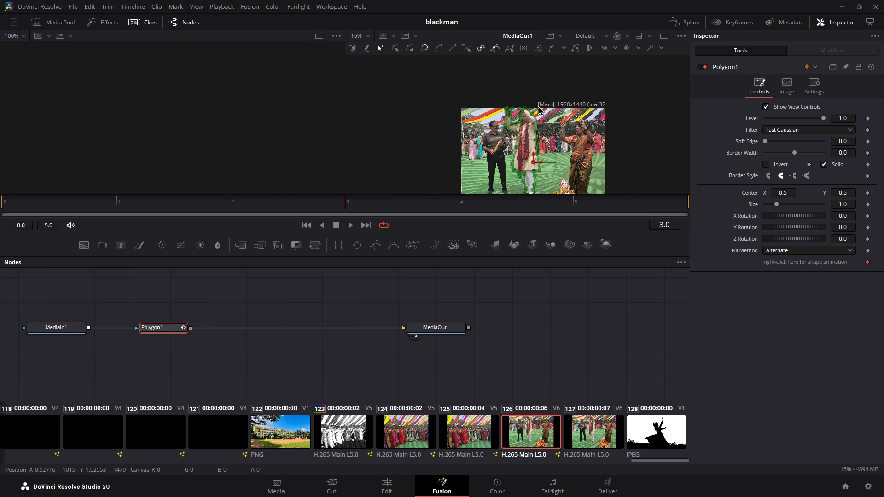
pyautogui.click(167, 329)
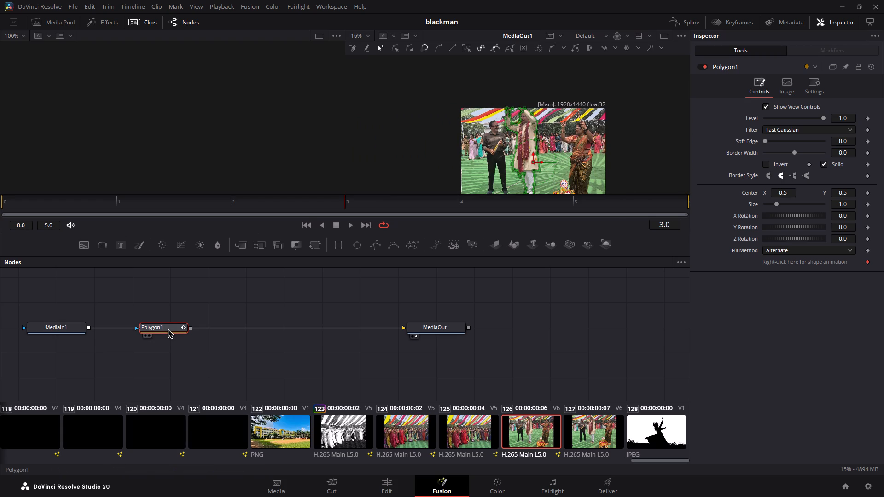
pyautogui.press('BackSpace')
pyautogui.scroll(1, 551, 142)
pyautogui.middleClick(551, 142)
# On the Edit page, roll the cut after the V6 freeze-frame clip to about 01:00:08:00 and select the lengthened clip.
pyautogui.click(381, 478)
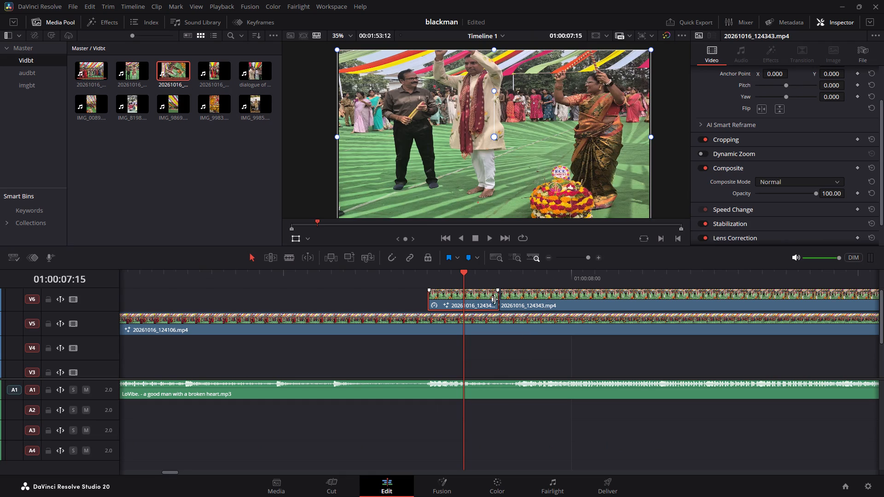
pyautogui.moveTo(501, 301); pyautogui.dragTo(582, 301)
pyautogui.click(508, 305)
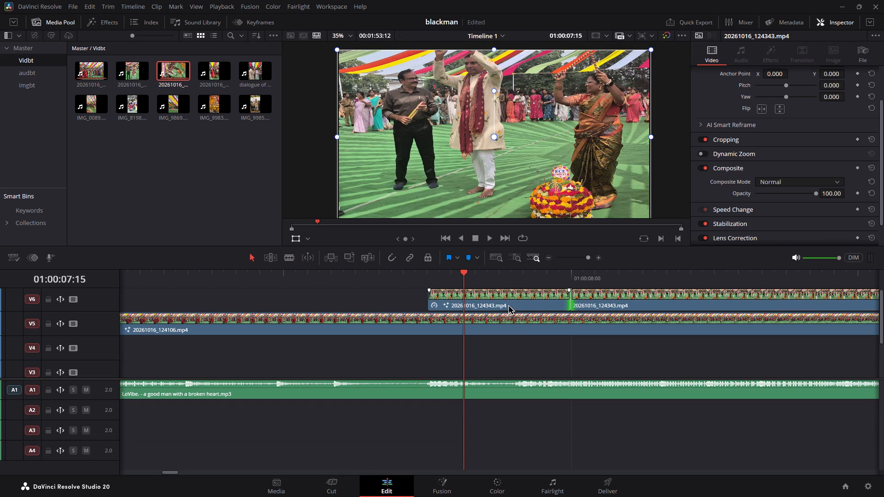
# Position the playhead at 01:00:07:20 over the V6 freeze-frame clip.
pyautogui.click(518, 270)
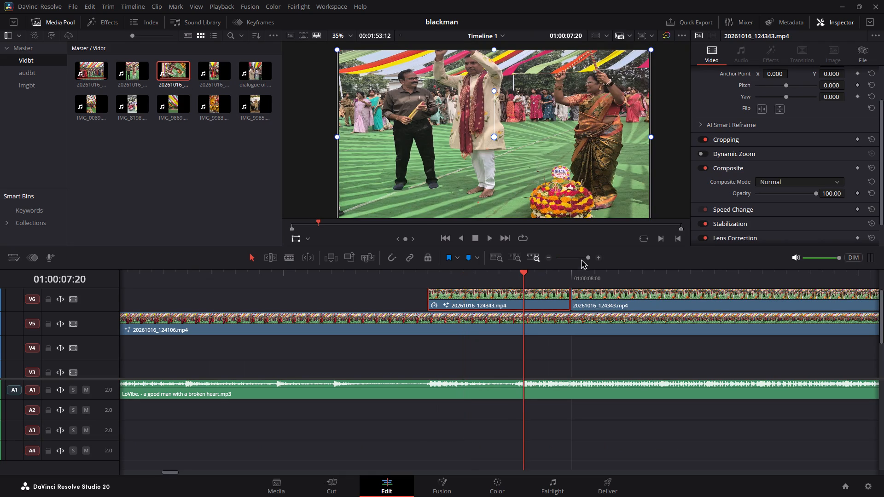
pyautogui.scroll(-3, 520, 124)
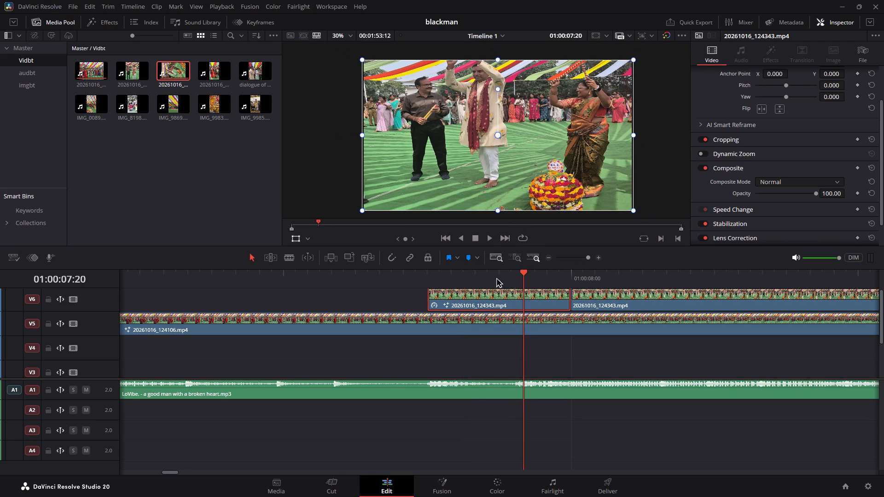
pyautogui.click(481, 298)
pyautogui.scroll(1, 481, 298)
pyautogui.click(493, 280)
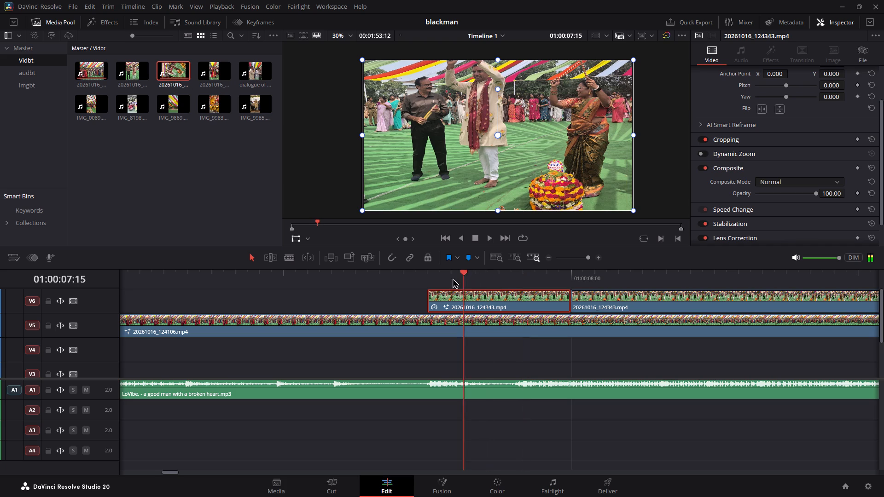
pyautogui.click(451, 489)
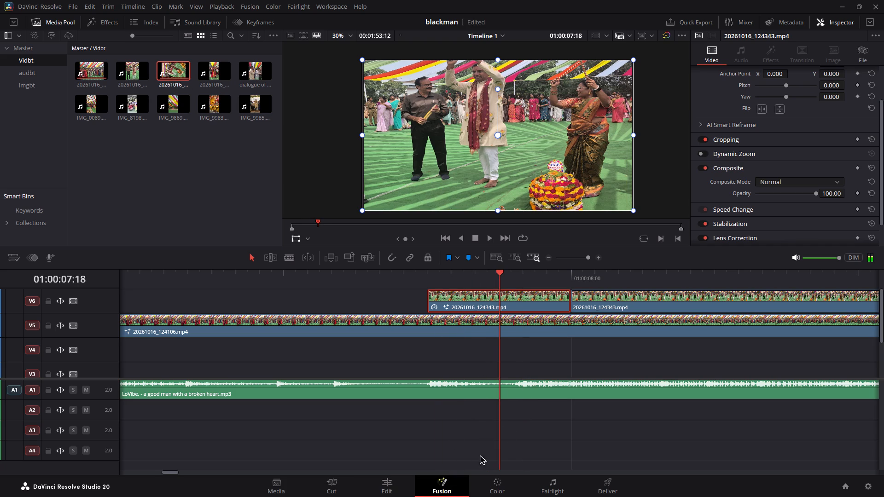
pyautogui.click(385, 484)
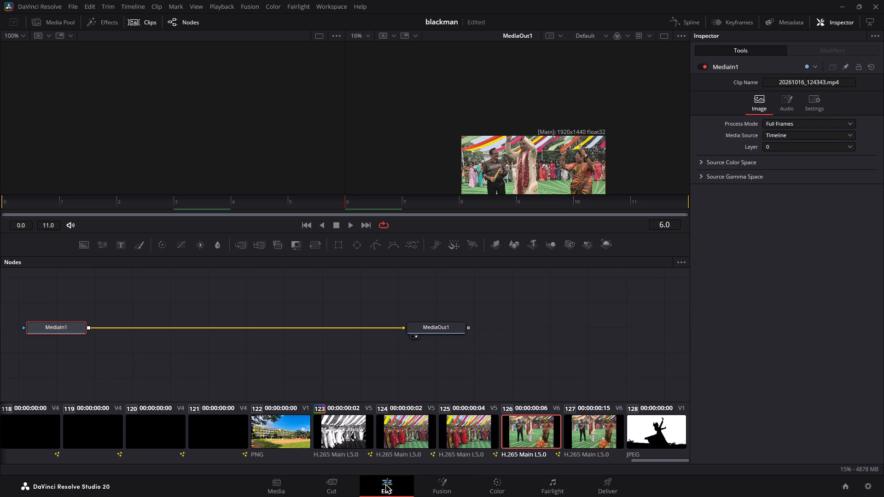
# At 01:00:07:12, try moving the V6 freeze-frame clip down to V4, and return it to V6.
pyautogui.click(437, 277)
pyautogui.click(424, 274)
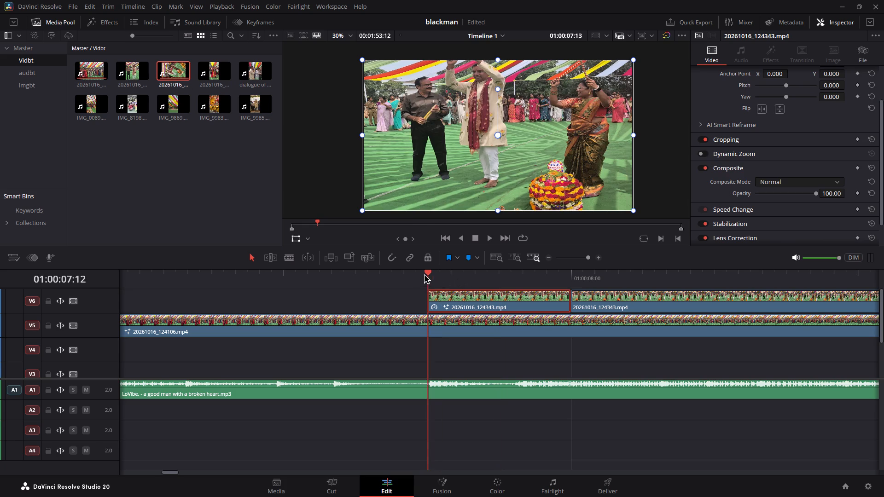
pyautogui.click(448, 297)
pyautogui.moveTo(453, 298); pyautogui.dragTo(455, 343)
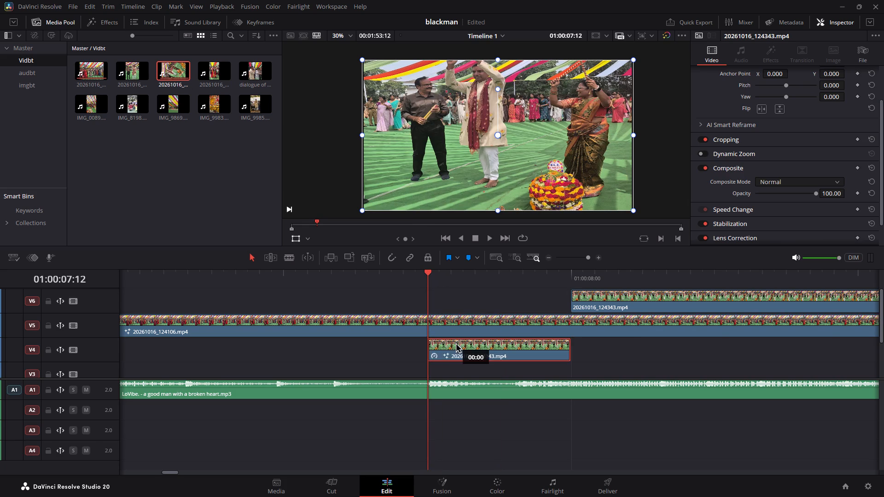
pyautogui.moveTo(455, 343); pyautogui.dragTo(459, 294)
# Disable video track V5.
pyautogui.click(76, 322)
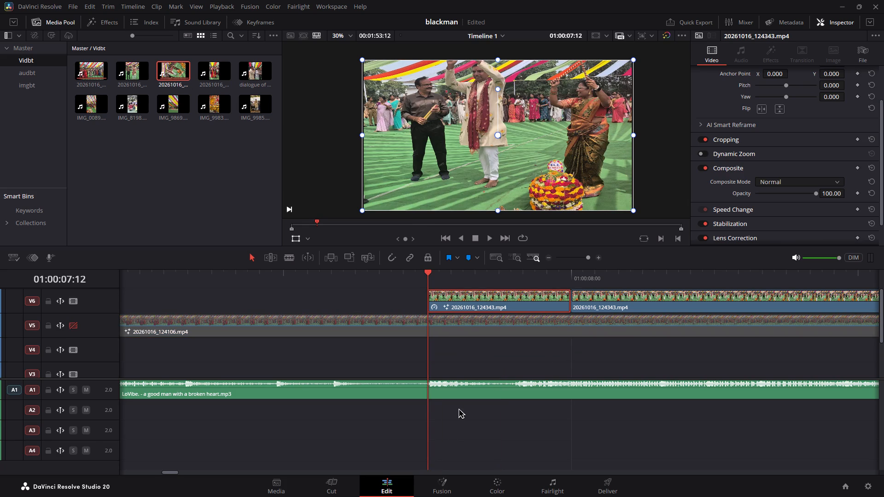
# Open the freeze-frame clip's Fusion composition at 01:00:07:13 and add a Polygon mask to MediaIn1 with Invert enabled.
pyautogui.click(439, 279)
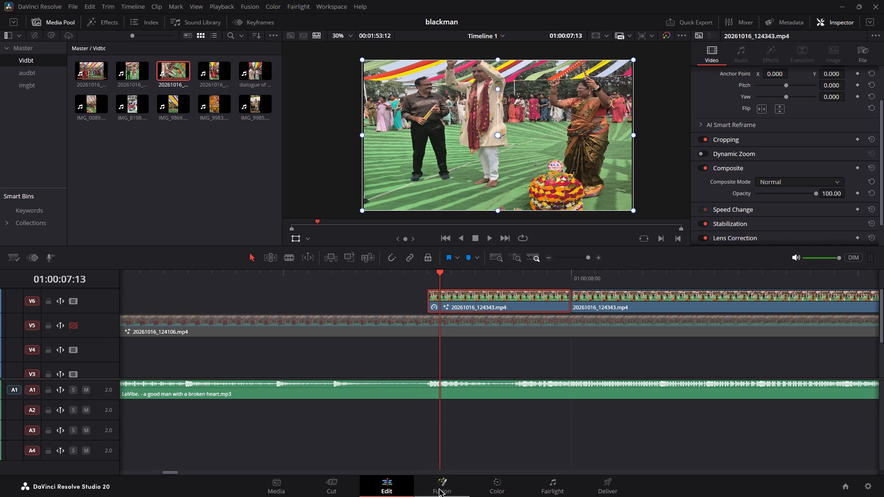
pyautogui.click(438, 485)
pyautogui.scroll(-3, 511, 168)
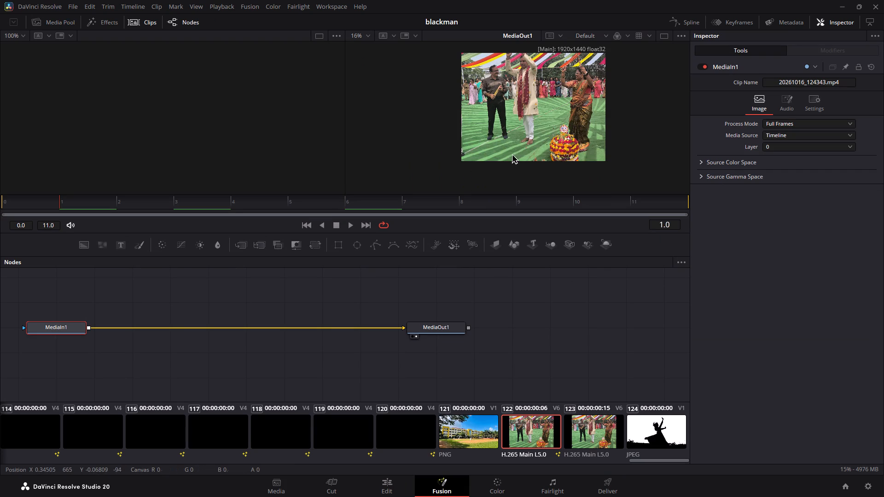
pyautogui.scroll(1, 512, 130)
pyautogui.keyDown('ctrl'); pyautogui.scroll(3, 512, 130); pyautogui.keyUp('ctrl')
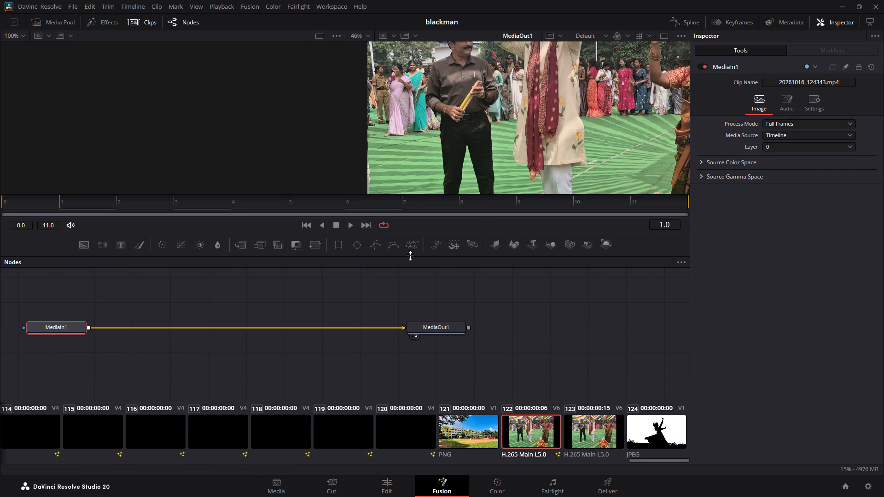
pyautogui.click(374, 246)
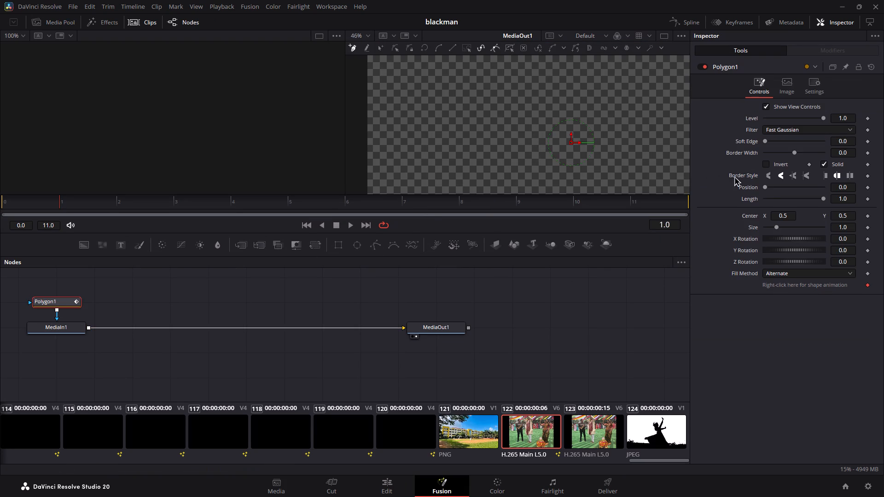
pyautogui.click(765, 165)
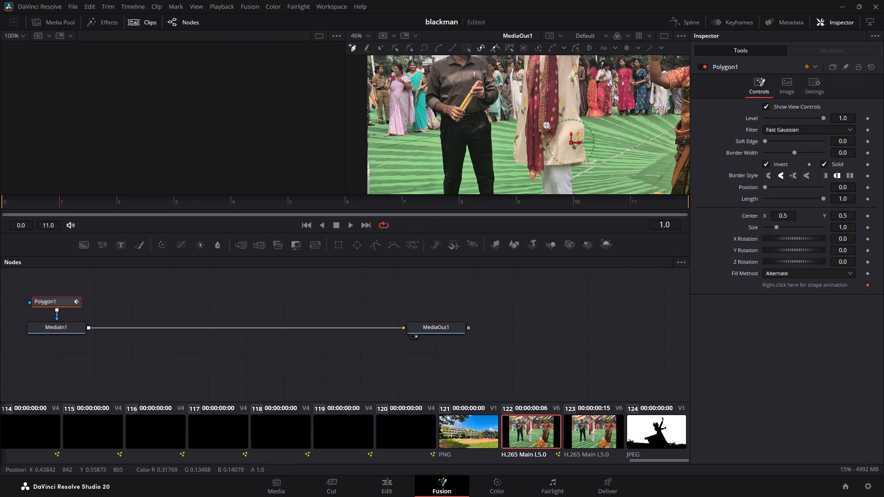
# Start tracing the cream-kurta dancer from the hem corner nearest the black-shirted man, down the scarf tip and leg and around both feet.
pyautogui.moveTo(546, 125); pyautogui.dragTo(477, 67, button='middle')
pyautogui.click(444, 105)
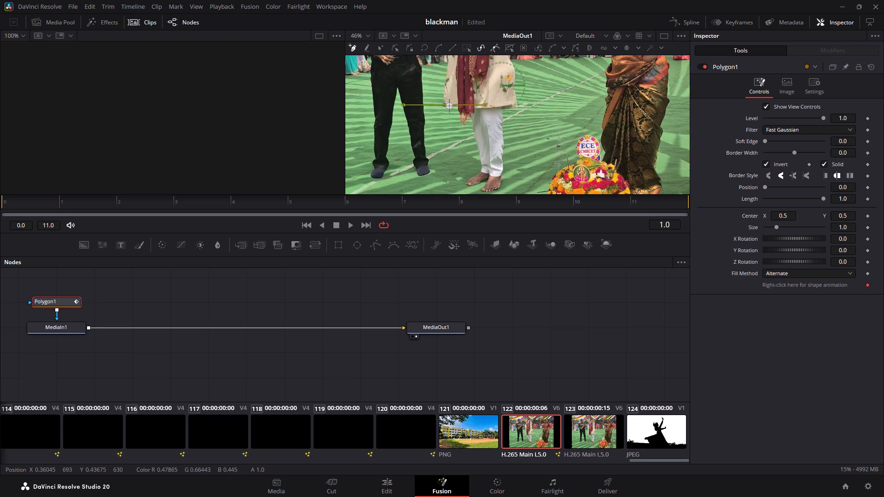
pyautogui.click(462, 109)
pyautogui.click(462, 121)
pyautogui.click(474, 116)
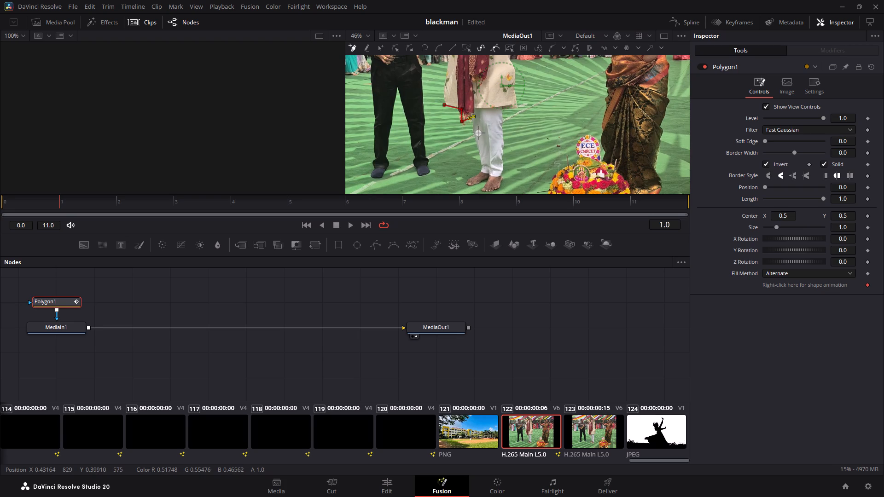
pyautogui.click(476, 140)
pyautogui.click(481, 168)
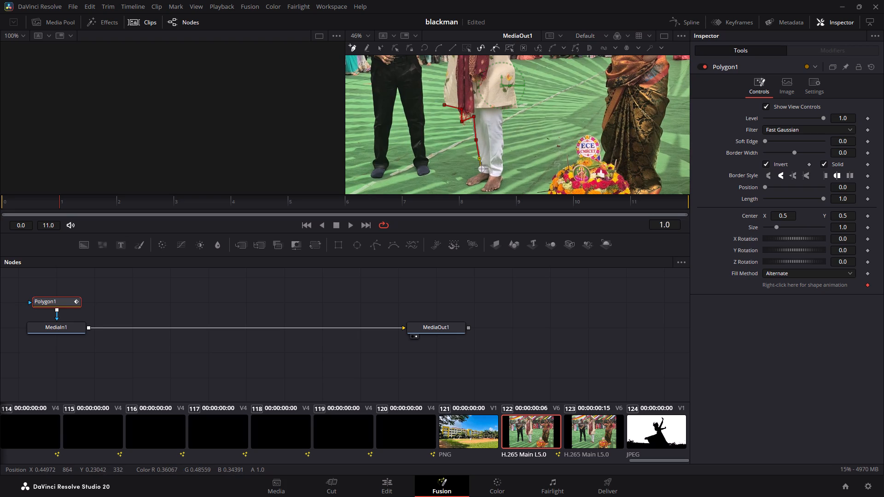
pyautogui.click(466, 179)
pyautogui.click(469, 185)
pyautogui.click(479, 185)
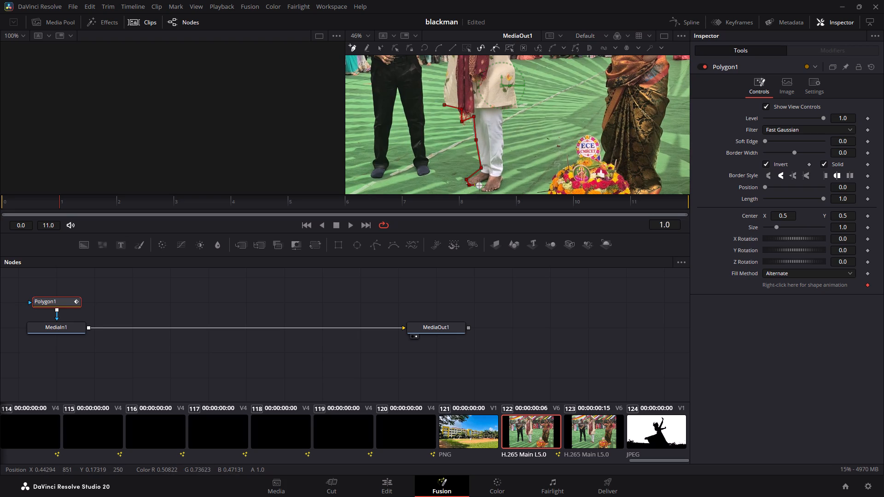
pyautogui.click(484, 180)
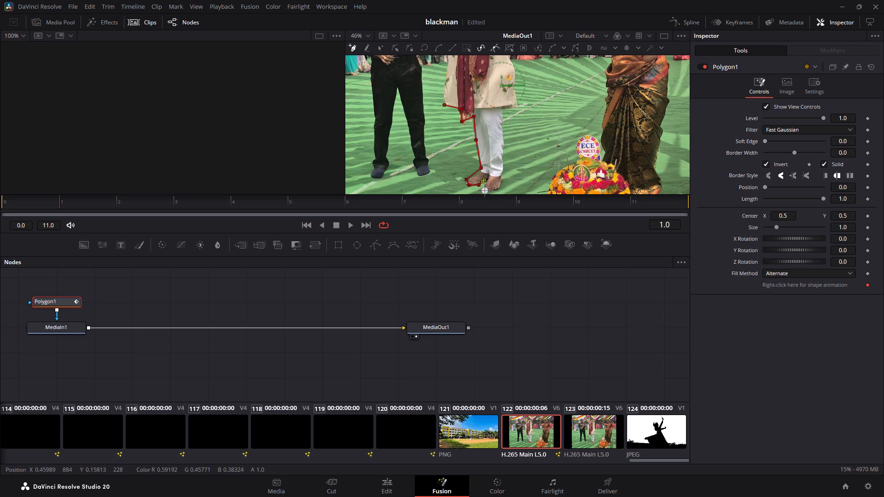
pyautogui.click(482, 191)
pyautogui.click(500, 190)
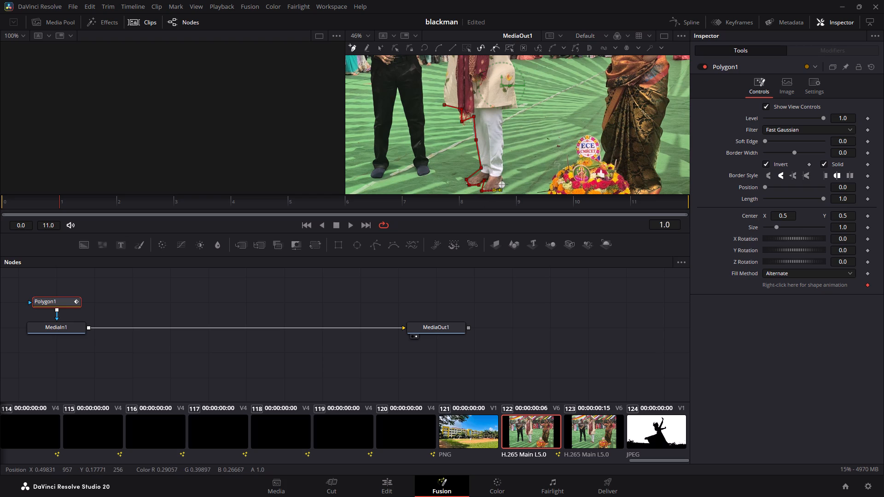
# Continue the Polygon1 outline up the dancer's other leg, around the far hem corner and onto the lower kurta edge.
pyautogui.click(502, 182)
pyautogui.click(504, 175)
pyautogui.click(505, 162)
pyautogui.click(503, 150)
pyautogui.click(505, 140)
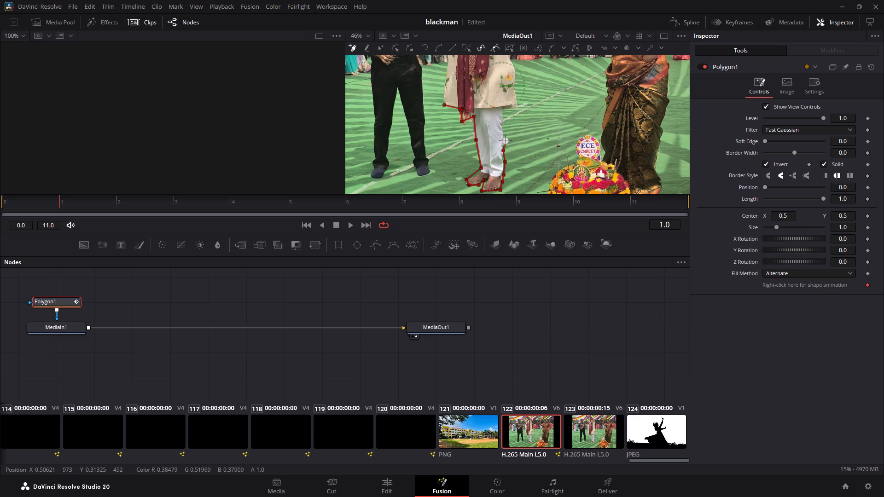
pyautogui.click(505, 123)
pyautogui.click(502, 104)
pyautogui.click(516, 107)
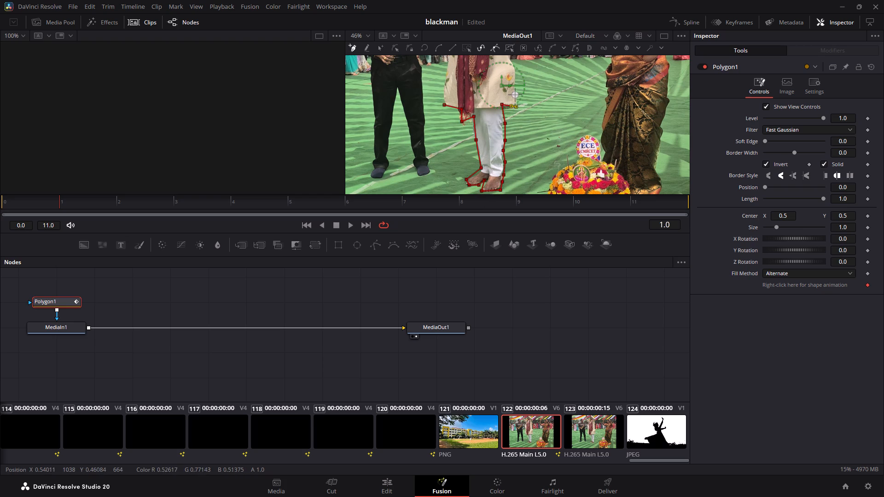
pyautogui.click(515, 94)
pyautogui.click(511, 76)
pyautogui.click(512, 71)
# Continue the outline up the kurta's side facing the woman in the sari and over the raised arm to the top of the frame.
pyautogui.moveTo(532, 77); pyautogui.dragTo(524, 153, button='middle')
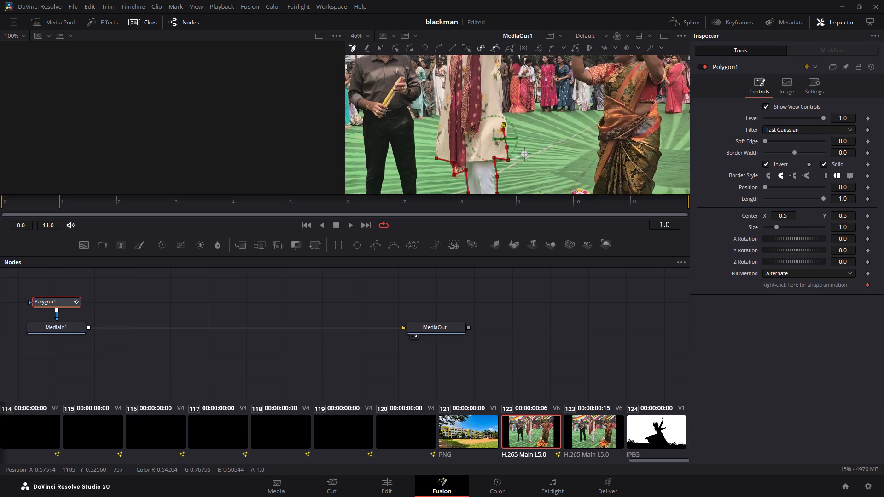
pyautogui.moveTo(524, 153); pyautogui.dragTo(526, 181, button='middle')
pyautogui.click(506, 162)
pyautogui.click(504, 155)
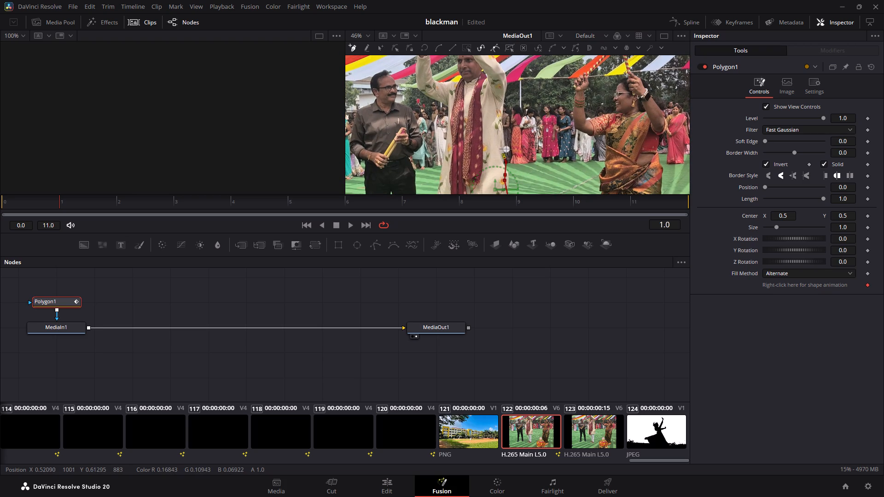
pyautogui.click(507, 147)
pyautogui.click(503, 129)
pyautogui.click(501, 117)
pyautogui.click(507, 98)
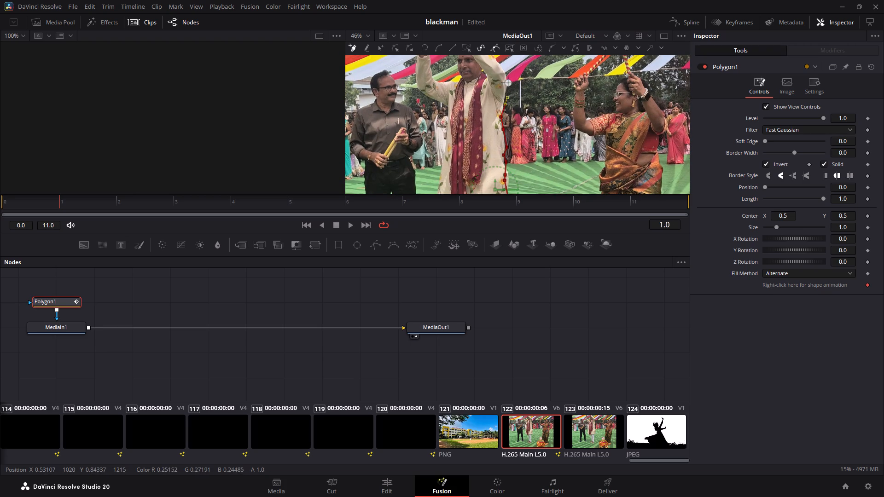
pyautogui.click(508, 81)
pyautogui.click(506, 67)
pyautogui.moveTo(515, 88); pyautogui.dragTo(542, 153, button='middle')
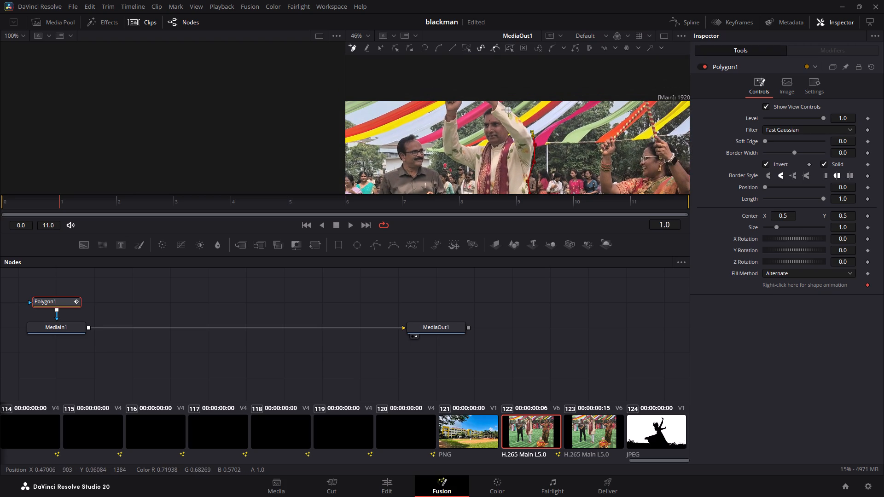
pyautogui.click(500, 100)
pyautogui.click(485, 100)
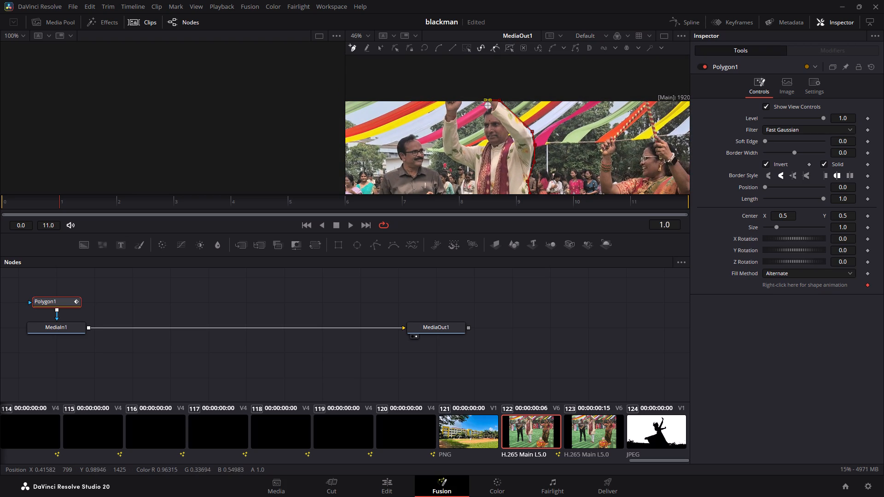
# Trace down beside the dancer's face to the shoulder and up the inner edge of his other raised arm to the frame's top.
pyautogui.click(491, 106)
pyautogui.click(486, 113)
pyautogui.click(483, 121)
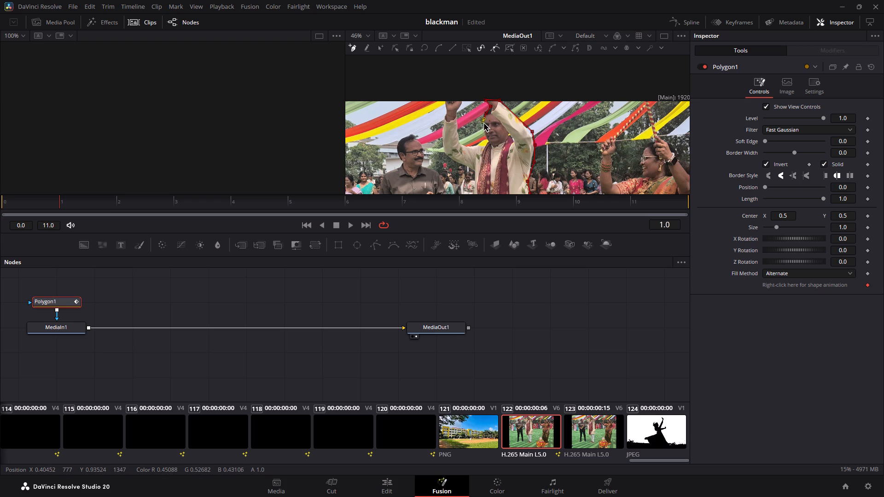
pyautogui.click(487, 134)
pyautogui.click(485, 140)
pyautogui.click(477, 143)
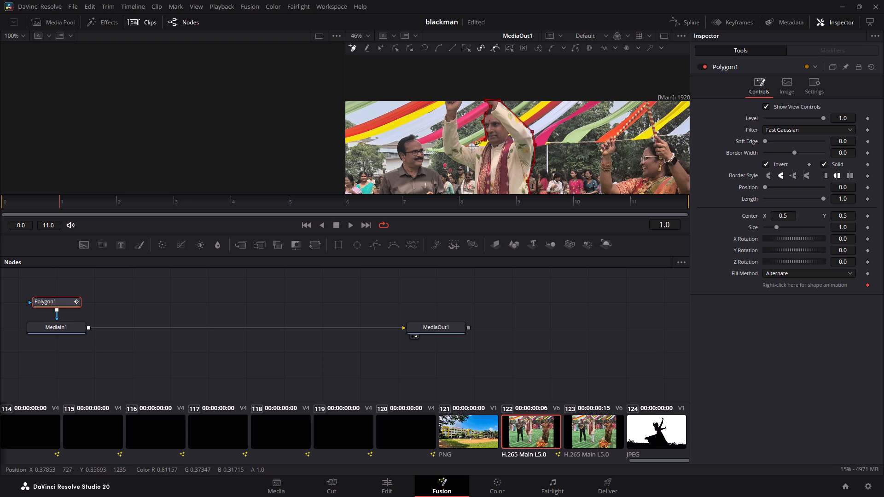
pyautogui.click(467, 147)
pyautogui.click(460, 145)
pyautogui.click(459, 130)
pyautogui.click(459, 119)
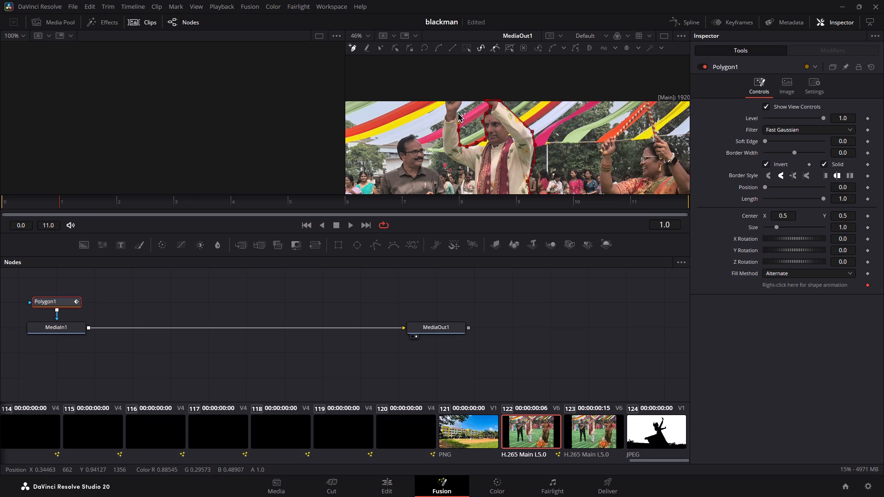
pyautogui.click(457, 105)
pyautogui.click(463, 100)
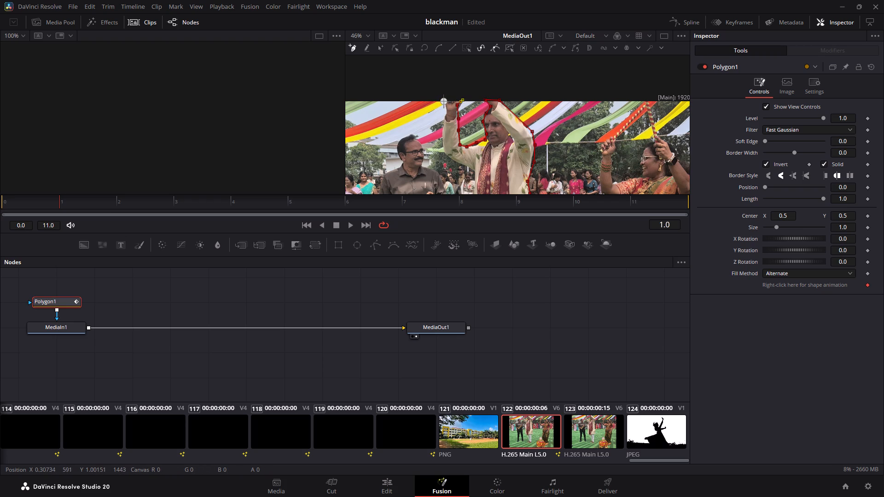
# Trace over the hand, down the outer arm and kurta side facing the black-shirted man, and close the polygon at the hem corner.
pyautogui.click(443, 100)
pyautogui.click(446, 114)
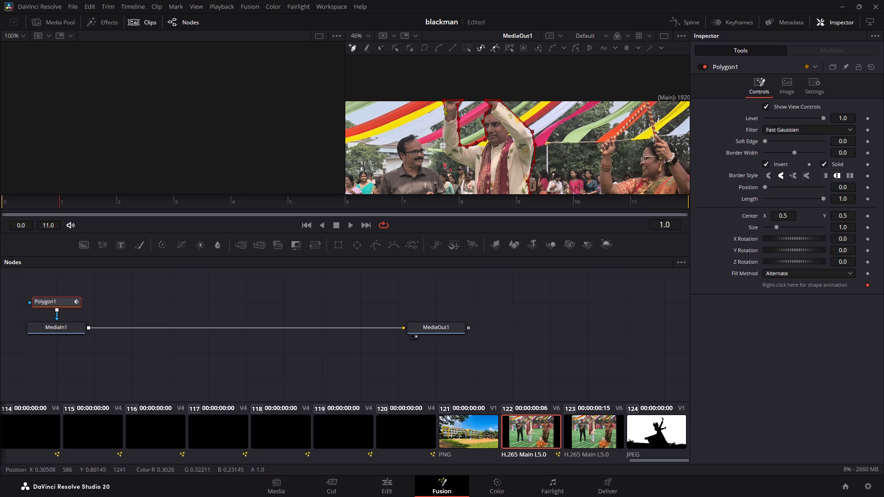
pyautogui.click(442, 150)
pyautogui.click(449, 157)
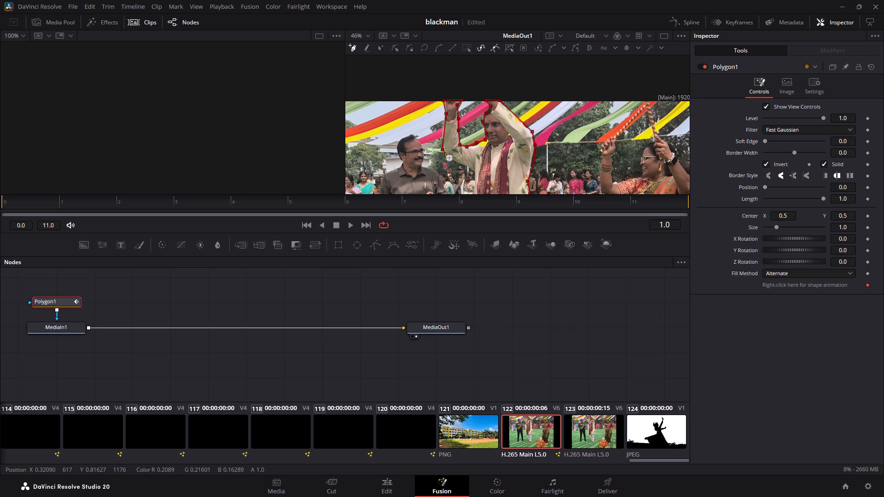
pyautogui.click(460, 162)
pyautogui.click(471, 169)
pyautogui.click(473, 172)
pyautogui.moveTo(499, 171); pyautogui.dragTo(492, 74, button='middle')
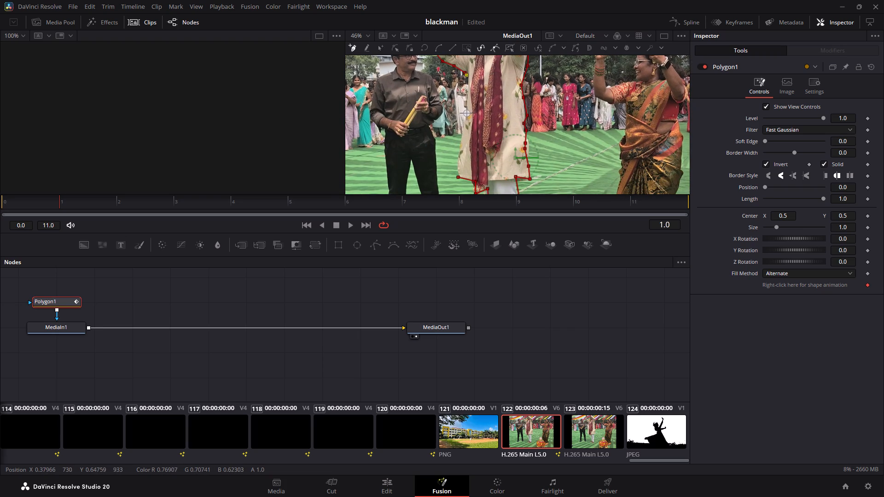
pyautogui.click(466, 113)
pyautogui.click(459, 157)
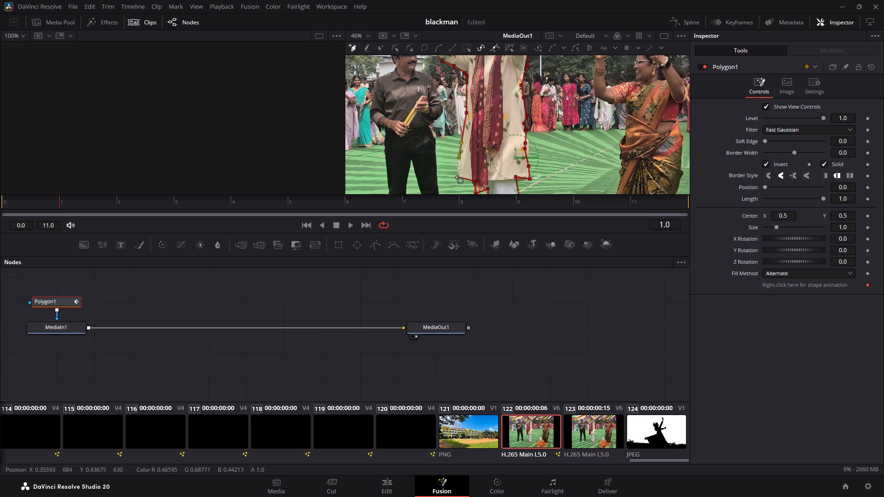
pyautogui.click(456, 177)
pyautogui.click(459, 179)
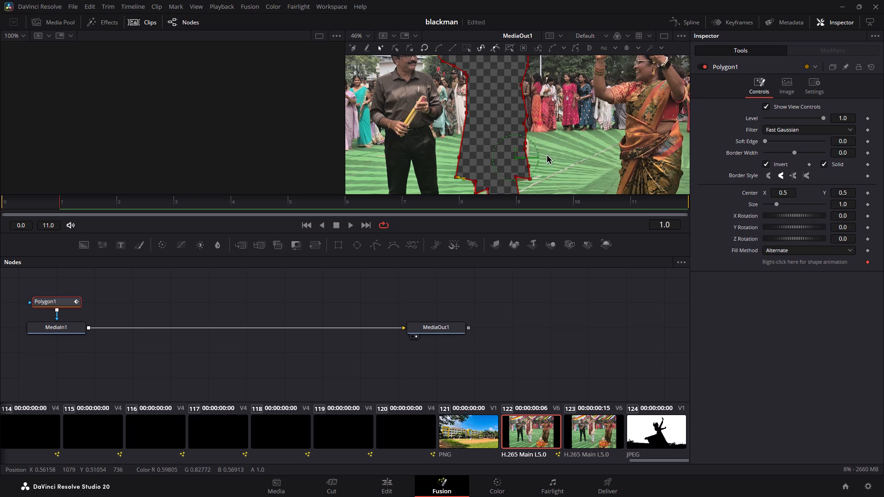
# Turn off Invert on Polygon1 so only the dancer inside the outline is kept.
pyautogui.click(764, 165)
pyautogui.scroll(1, 621, 199)
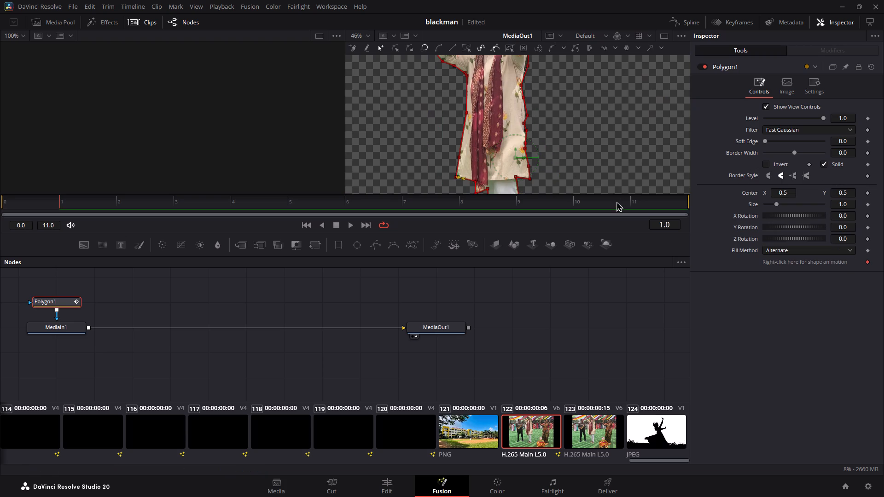
# Return to the Edit page and split the masked V6 freeze-frame clip shortly after the playhead.
pyautogui.scroll(2, 522, 233)
pyautogui.click(400, 488)
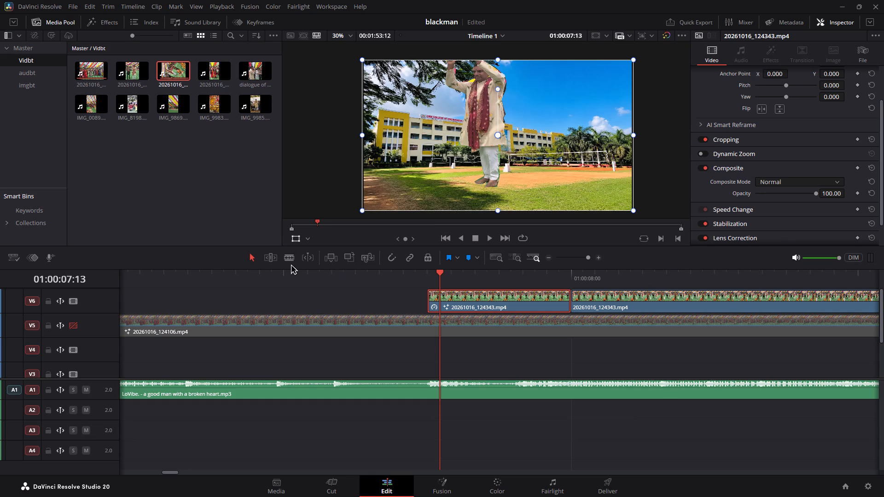
pyautogui.click(291, 264)
pyautogui.click(494, 301)
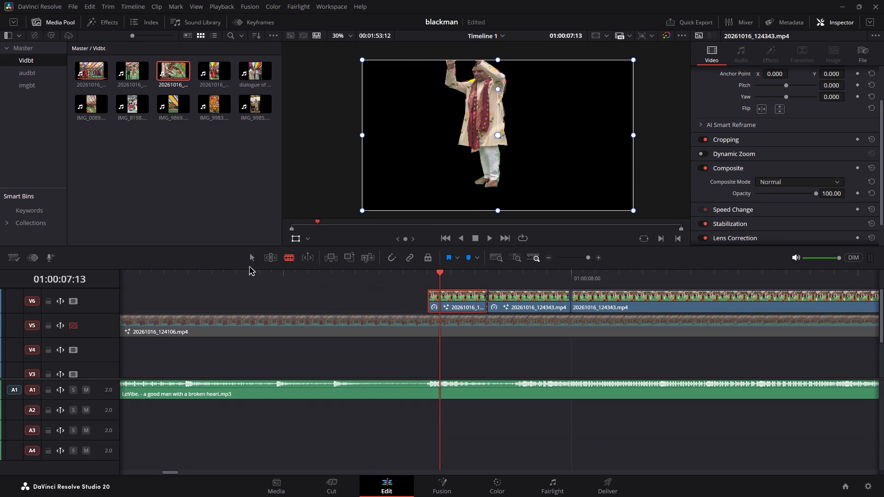
pyautogui.click(254, 255)
# Select the first piece of the split V6 clip and open it on the Color page.
pyautogui.click(451, 297)
pyautogui.click(490, 490)
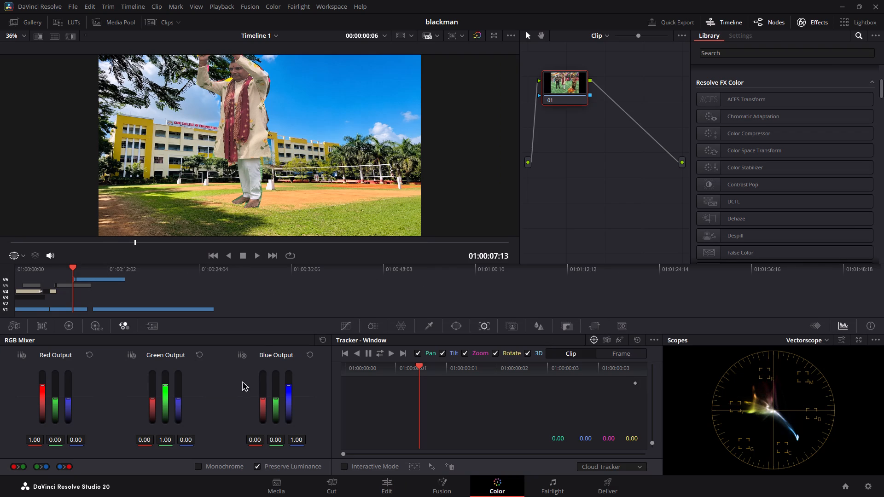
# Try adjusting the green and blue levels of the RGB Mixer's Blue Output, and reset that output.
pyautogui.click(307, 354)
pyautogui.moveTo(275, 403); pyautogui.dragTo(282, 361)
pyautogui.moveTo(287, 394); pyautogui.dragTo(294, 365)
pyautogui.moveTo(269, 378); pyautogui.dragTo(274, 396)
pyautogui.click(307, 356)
# Examine the frame in the Waveform, Histogram, CIE Chromaticity, Parade and Vectorscope scopes, and check the Vectorscope's display settings.
pyautogui.moveTo(761, 409); pyautogui.dragTo(779, 403)
pyautogui.click(821, 340)
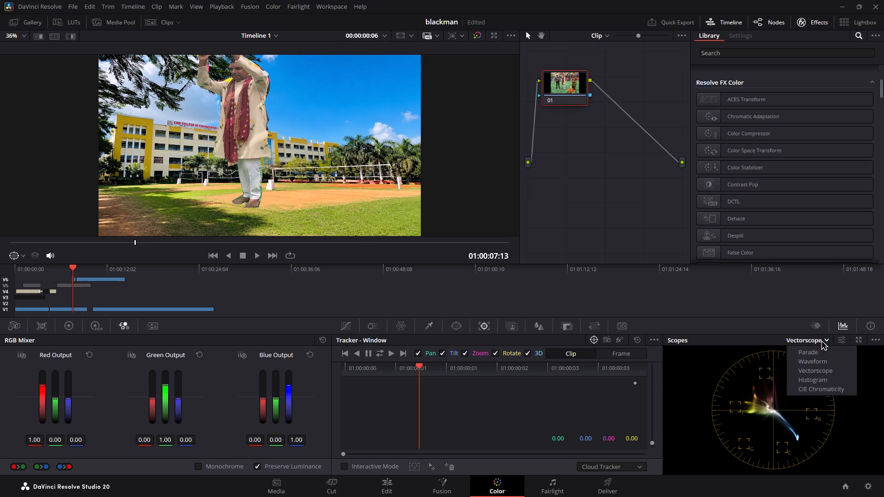
pyautogui.click(830, 360)
pyautogui.click(824, 339)
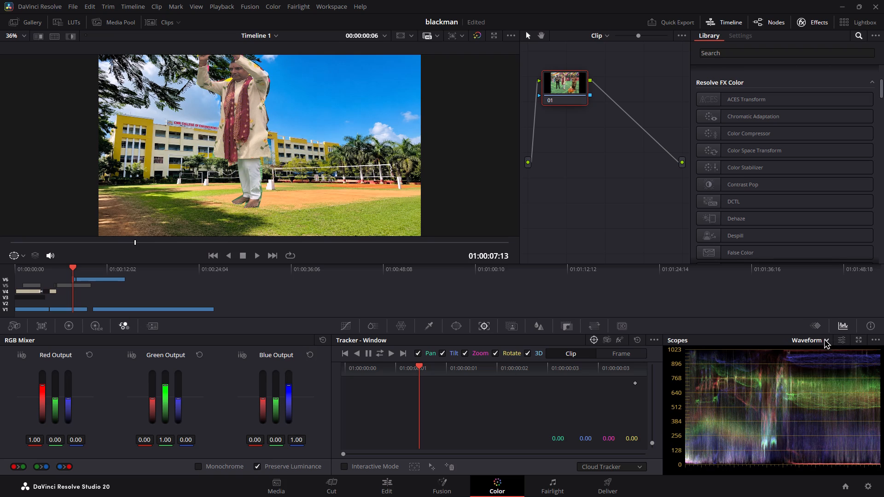
pyautogui.click(829, 381)
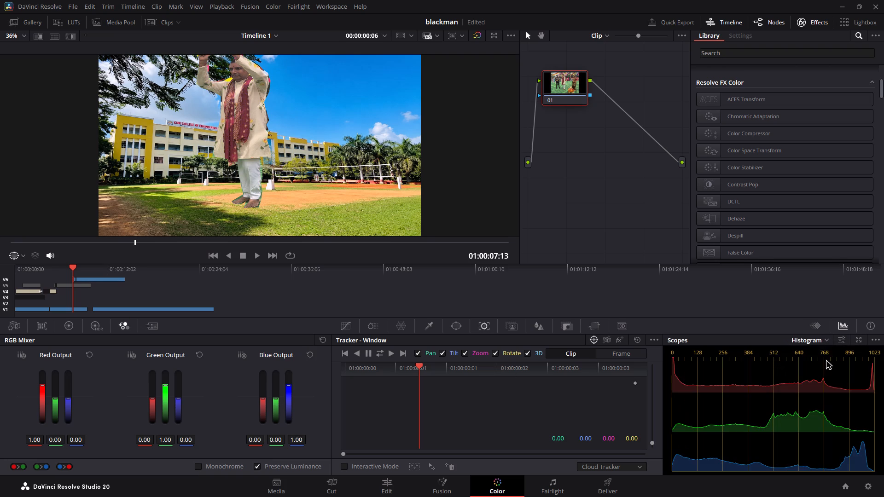
pyautogui.click(823, 339)
pyautogui.click(821, 389)
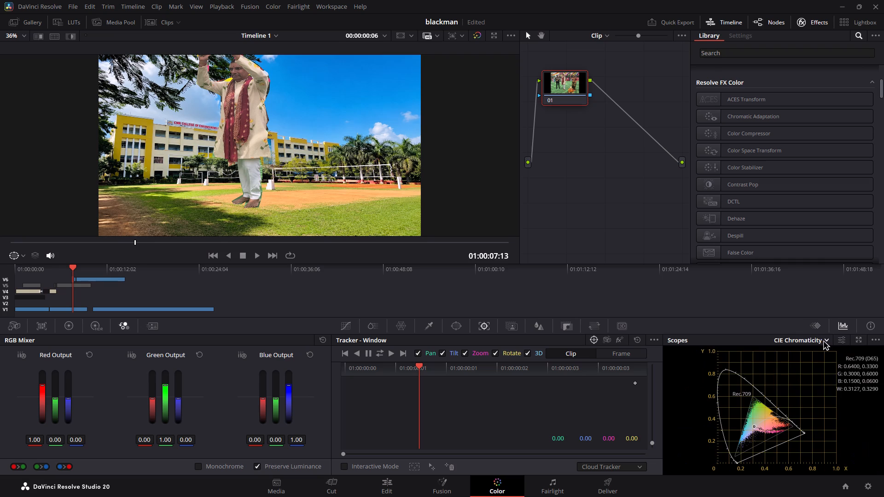
pyautogui.click(823, 340)
pyautogui.click(823, 353)
pyautogui.click(825, 343)
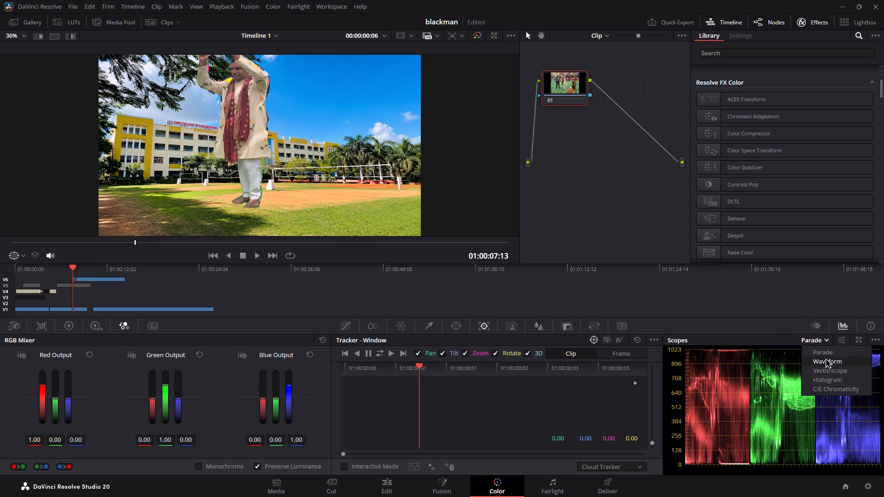
pyautogui.click(826, 359)
pyautogui.click(825, 340)
pyautogui.click(827, 369)
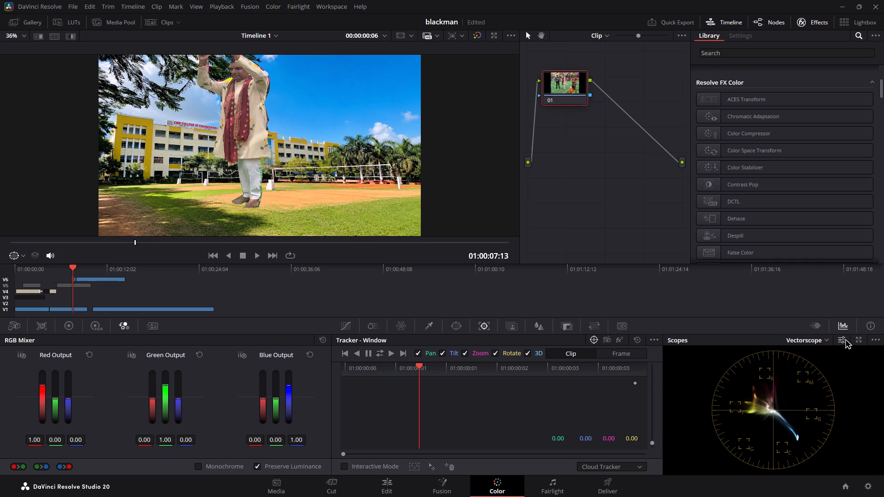
pyautogui.click(845, 339)
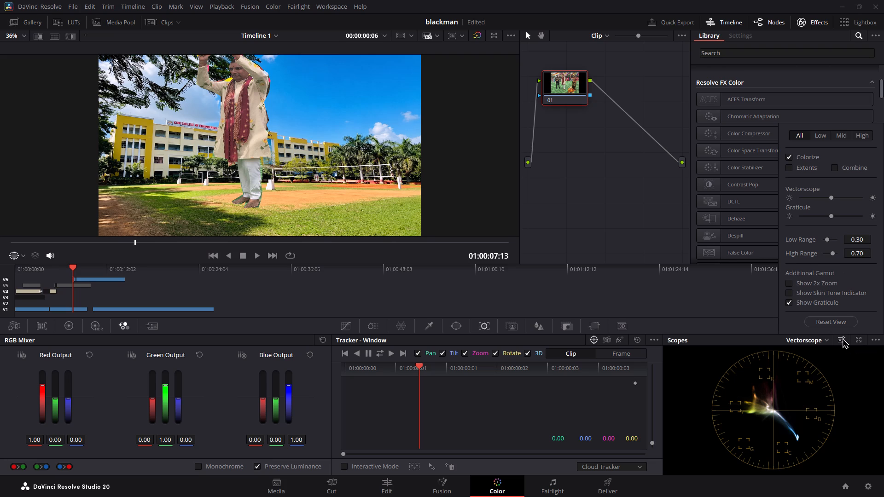
pyautogui.click(842, 338)
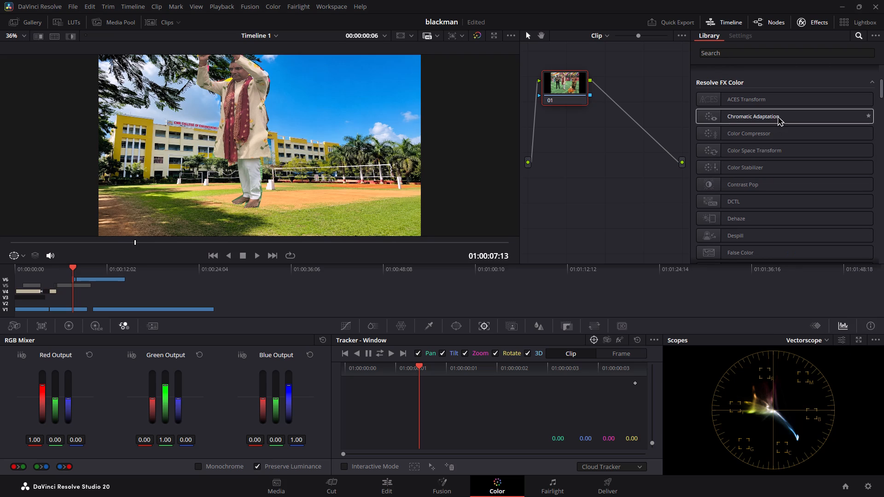
# Search the effects library for "glow".
pyautogui.click(748, 57)
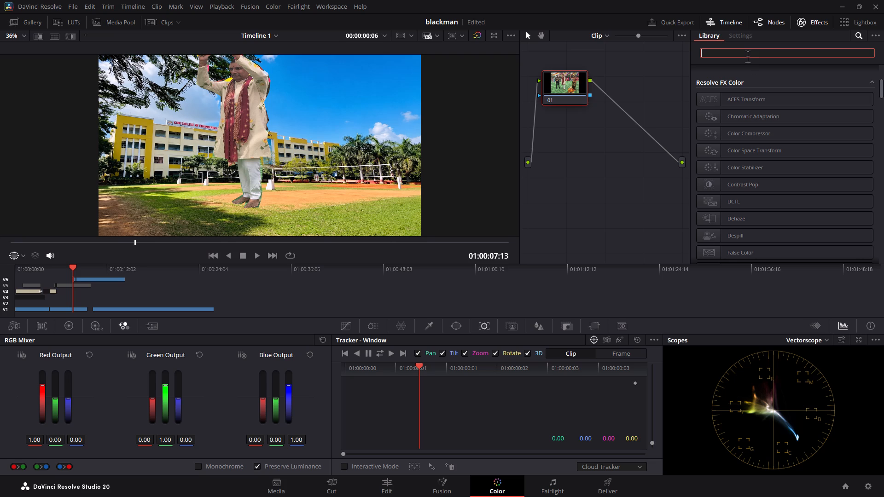
pyautogui.write('glow')
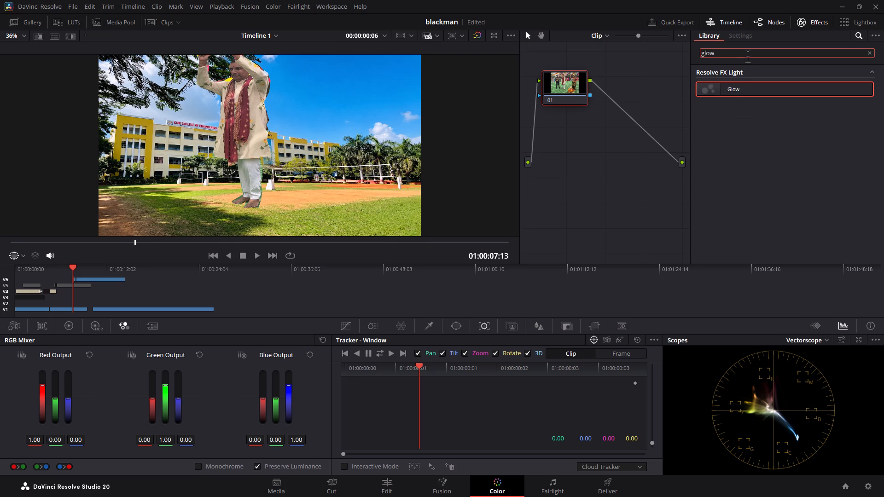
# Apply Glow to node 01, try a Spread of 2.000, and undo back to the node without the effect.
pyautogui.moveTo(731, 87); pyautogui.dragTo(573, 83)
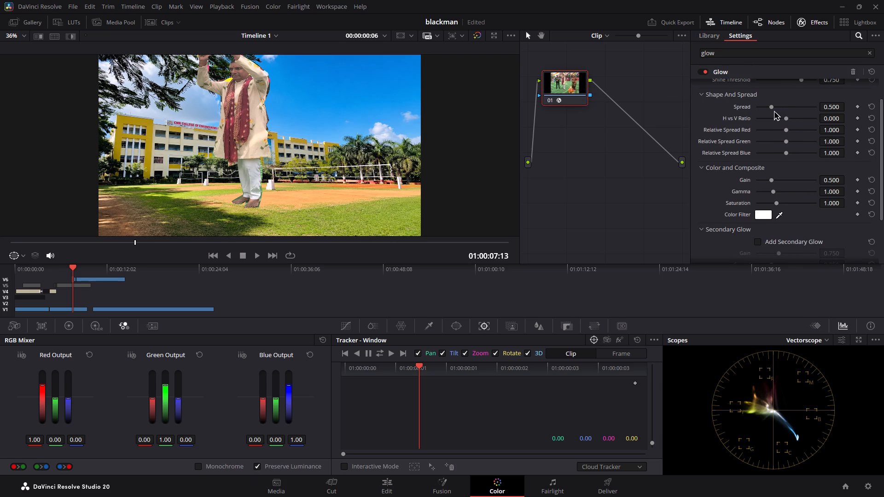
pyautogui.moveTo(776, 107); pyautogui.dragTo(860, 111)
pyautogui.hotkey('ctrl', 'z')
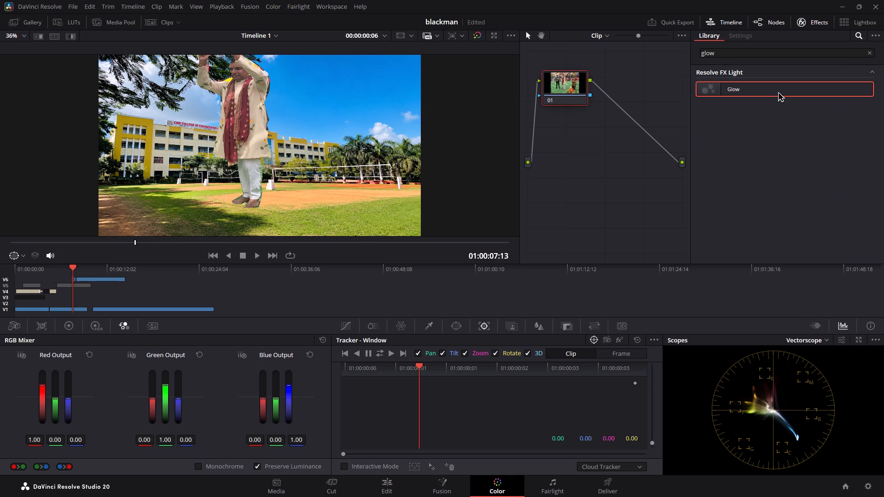
# Apply the Glow effect to node 01 of the dancer cutout.
pyautogui.moveTo(770, 92); pyautogui.dragTo(567, 94)
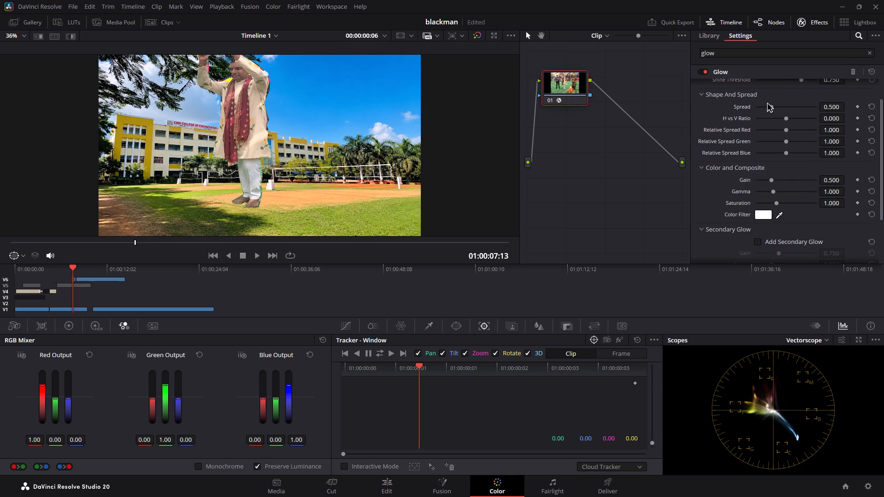
# Compare the effect's Glow Alone output with its Final Result on the dancer.
pyautogui.scroll(4, 767, 102)
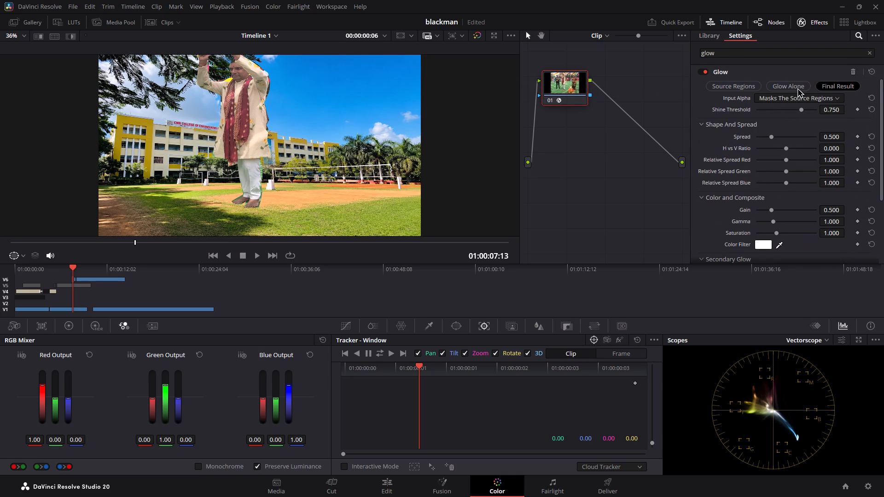
pyautogui.click(797, 88)
pyautogui.scroll(1, 773, 118)
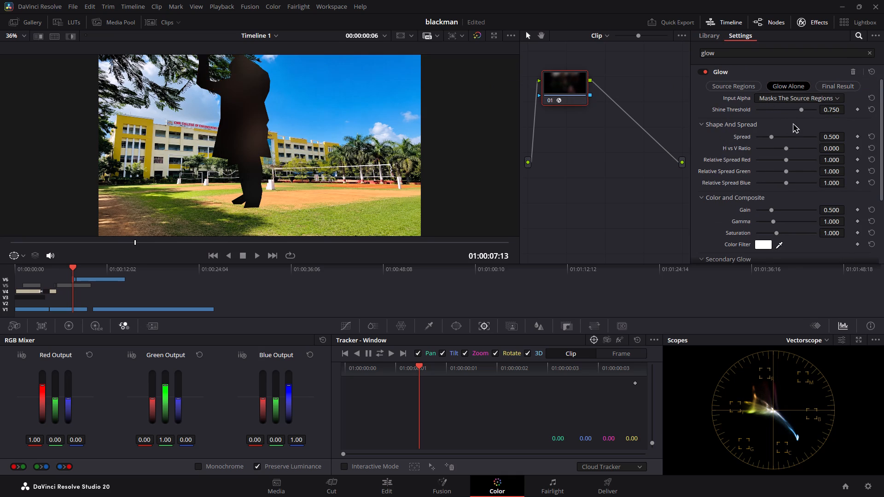
pyautogui.scroll(1, 793, 124)
pyautogui.click(827, 85)
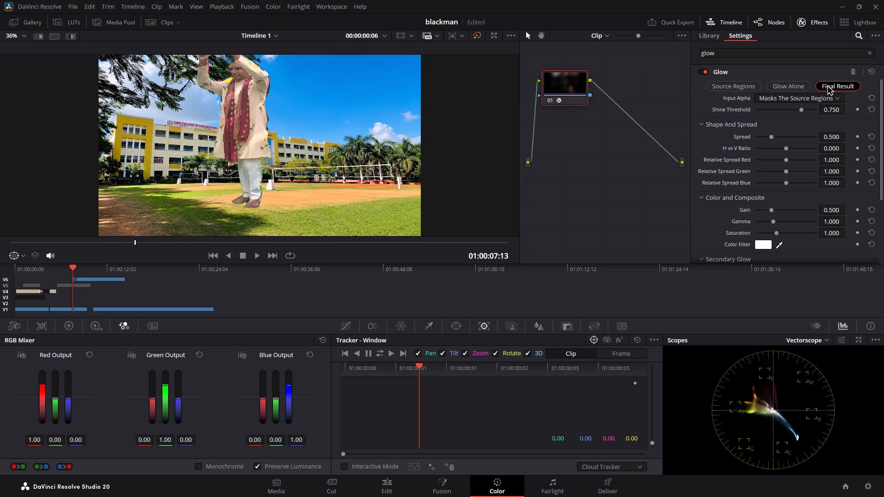
pyautogui.click(797, 90)
pyautogui.click(843, 83)
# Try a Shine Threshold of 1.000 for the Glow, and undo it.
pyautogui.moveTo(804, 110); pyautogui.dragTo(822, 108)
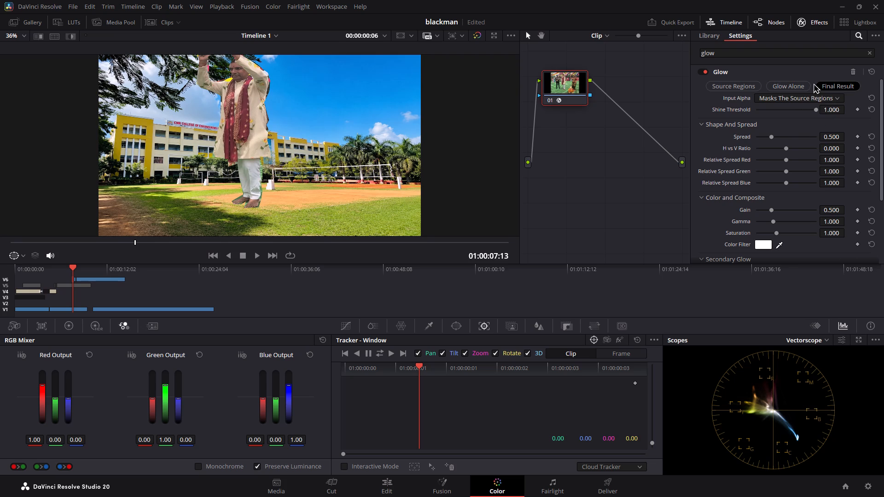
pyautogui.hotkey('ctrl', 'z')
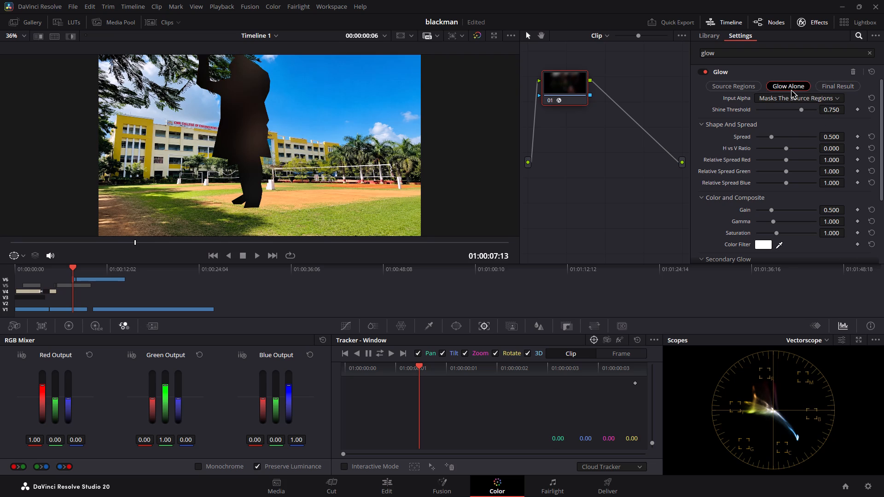
# Inspect the Glow's Glow Alone and Source Regions outputs and its Input Alpha setting, ending on Glow Alone.
pyautogui.click(791, 89)
pyautogui.scroll(2, 812, 117)
pyautogui.click(814, 100)
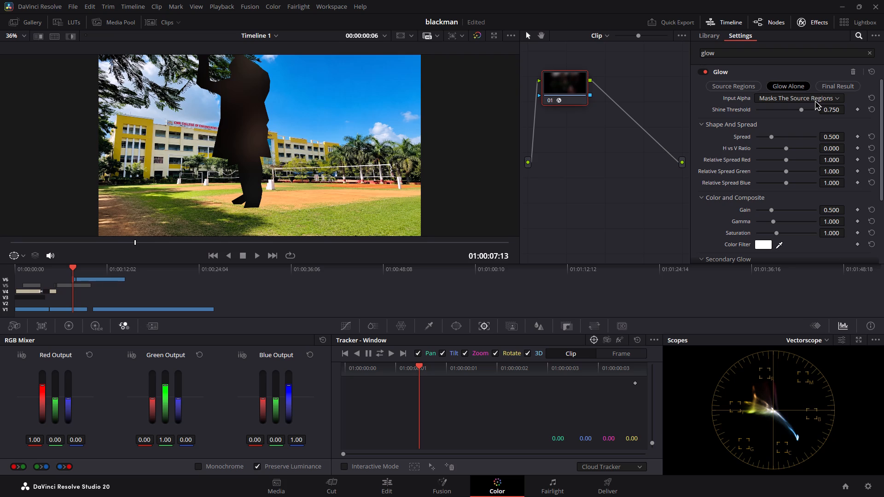
pyautogui.click(814, 100)
pyautogui.click(730, 87)
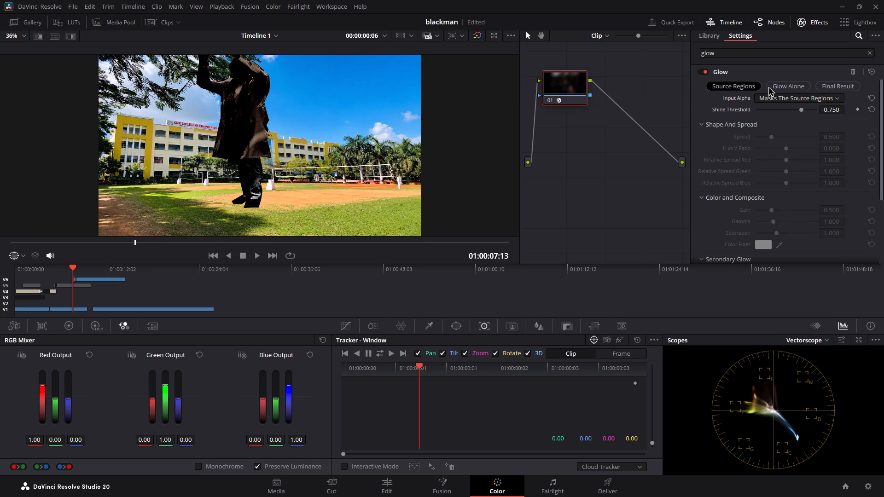
pyautogui.click(797, 87)
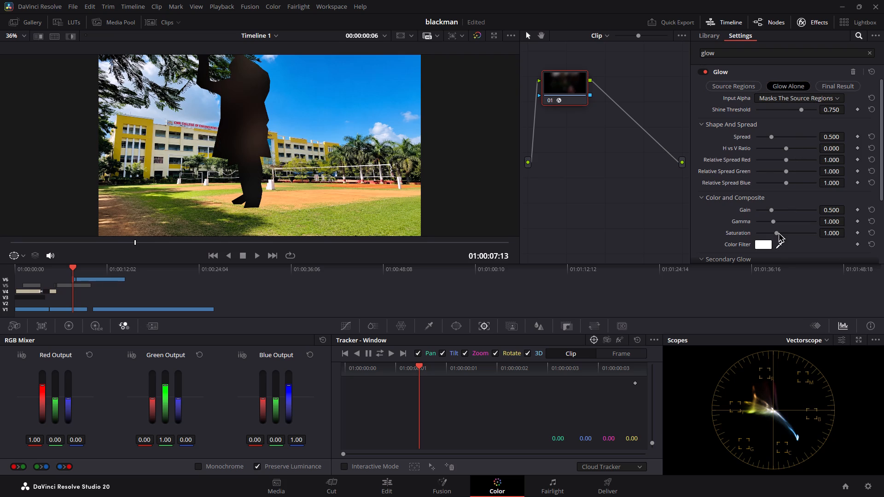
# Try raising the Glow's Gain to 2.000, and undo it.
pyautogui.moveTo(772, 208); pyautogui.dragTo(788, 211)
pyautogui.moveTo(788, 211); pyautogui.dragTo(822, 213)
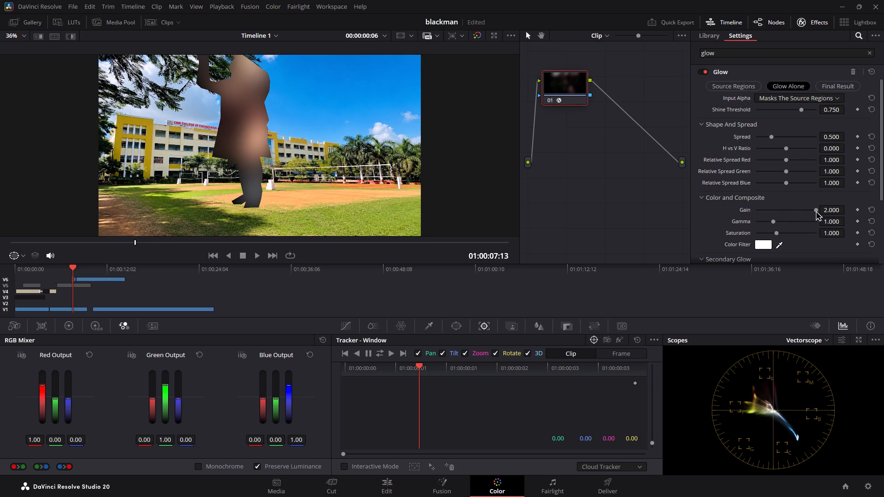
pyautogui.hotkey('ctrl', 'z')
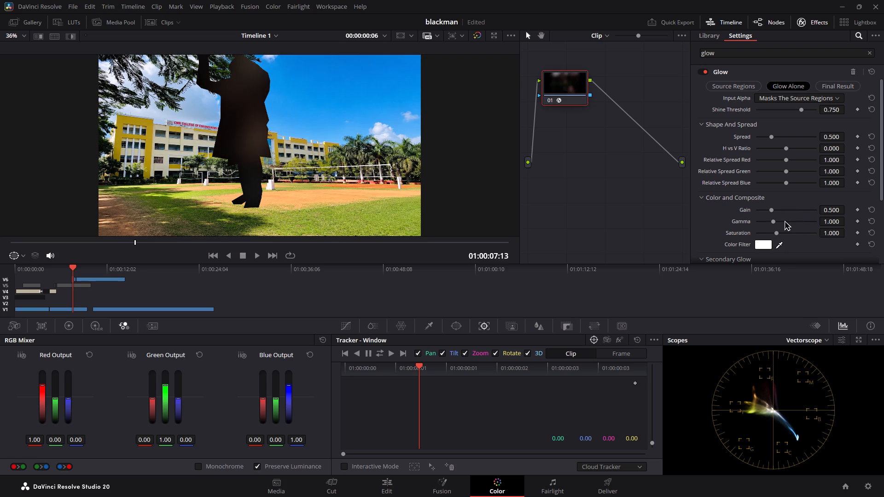
# Raise the Glow's Gamma to 2.240.
pyautogui.moveTo(776, 223); pyautogui.dragTo(827, 225)
pyautogui.hotkey('ctrl', 'z')
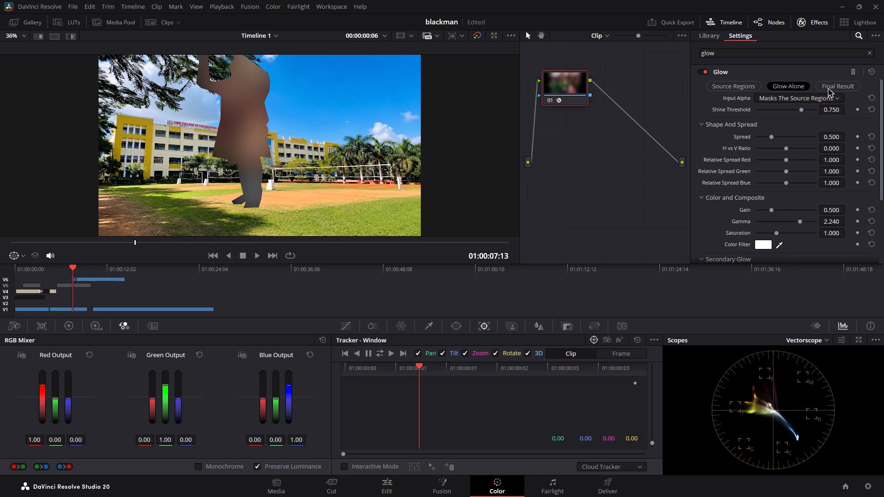
# Show the Glow's Final Result and raise its Gain to 1.960 to brighten the dancer.
pyautogui.click(827, 87)
pyautogui.click(786, 208)
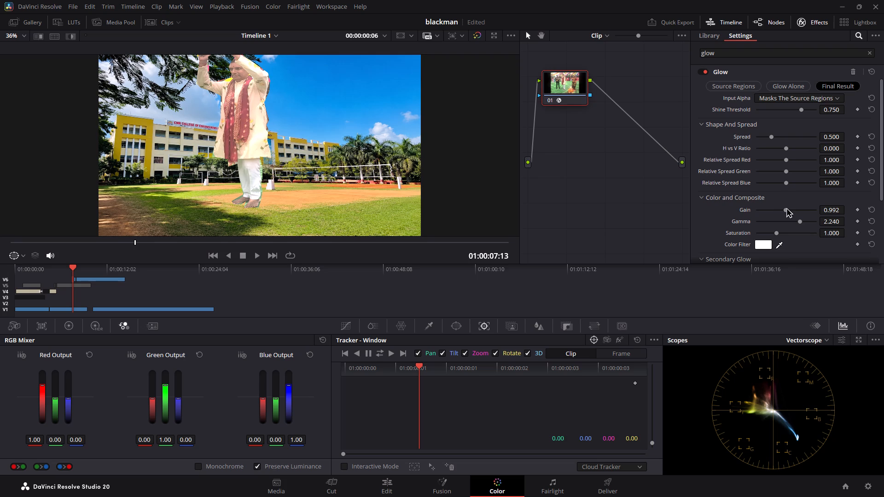
pyautogui.click(800, 208)
pyautogui.click(813, 211)
pyautogui.moveTo(821, 212); pyautogui.dragTo(845, 213)
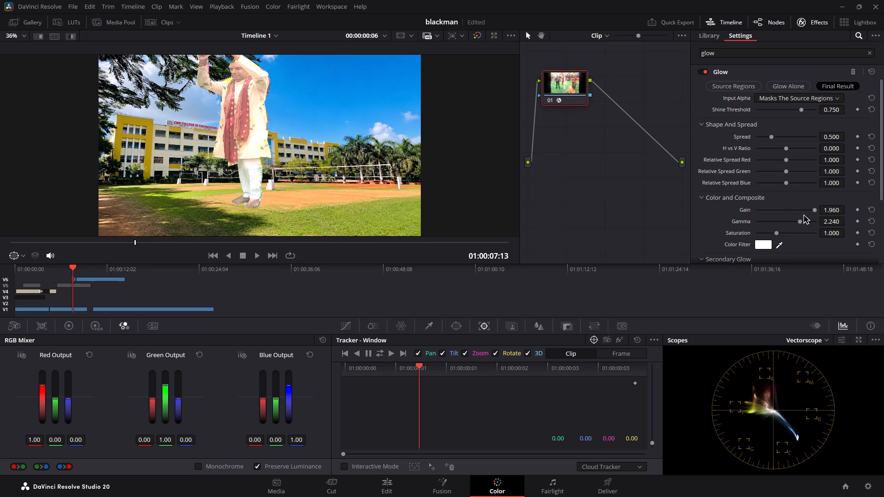
# Set the Glow's Gamma to 3.000 and its Saturation to 0.000.
pyautogui.moveTo(800, 222); pyautogui.dragTo(744, 231)
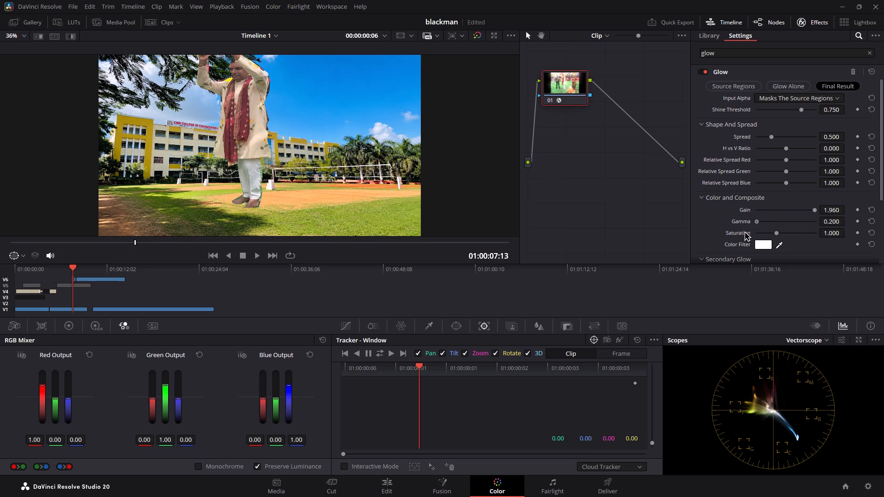
pyautogui.moveTo(744, 231); pyautogui.dragTo(854, 220)
pyautogui.moveTo(771, 232); pyautogui.dragTo(844, 237)
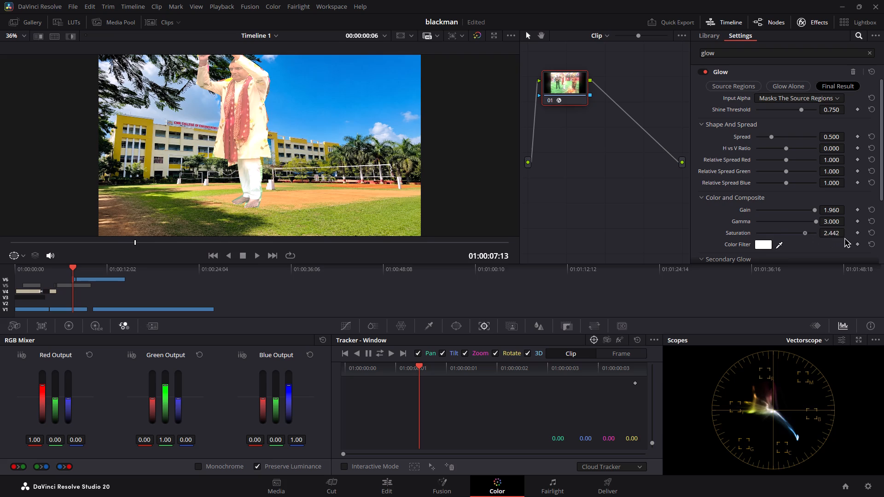
pyautogui.moveTo(844, 237); pyautogui.dragTo(749, 239)
# Raise the Glow's Relative Spread Blue to 2.000.
pyautogui.scroll(-1, 786, 209)
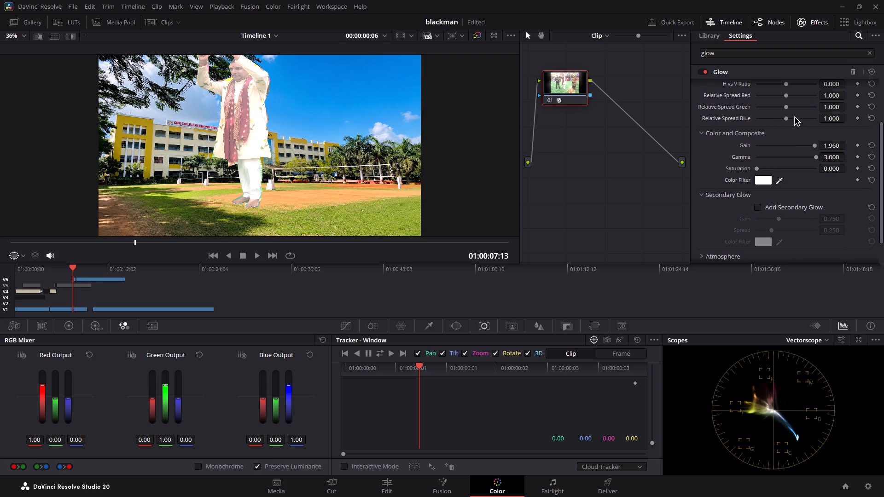
pyautogui.moveTo(790, 119); pyautogui.dragTo(819, 116)
pyautogui.moveTo(819, 116); pyautogui.dragTo(838, 117)
pyautogui.scroll(1, 800, 149)
pyautogui.moveTo(795, 176); pyautogui.dragTo(804, 174)
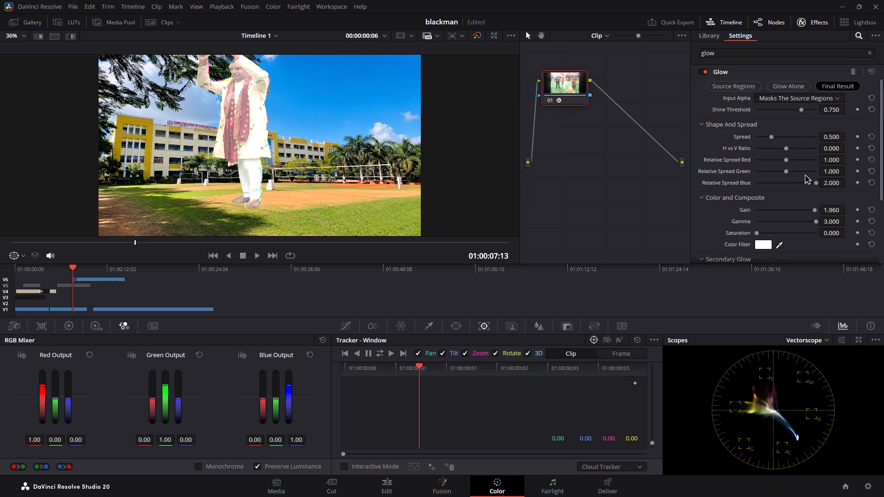
pyautogui.moveTo(804, 174); pyautogui.dragTo(811, 173)
# Adjust the Glow's H vs V Ratio to -0.054.
pyautogui.moveTo(789, 150); pyautogui.dragTo(802, 150)
pyautogui.moveTo(802, 150); pyautogui.dragTo(799, 155)
pyautogui.moveTo(799, 155); pyautogui.dragTo(787, 155)
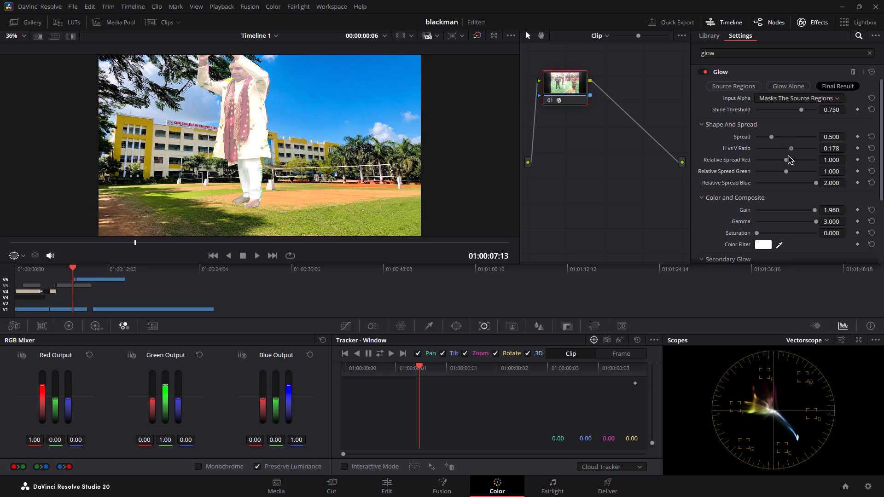
pyautogui.moveTo(787, 155); pyautogui.dragTo(785, 155)
# Try different Spread amounts for the Glow and set the Spread to 2.000.
pyautogui.moveTo(777, 138); pyautogui.dragTo(803, 138)
pyautogui.moveTo(803, 138); pyautogui.dragTo(774, 141)
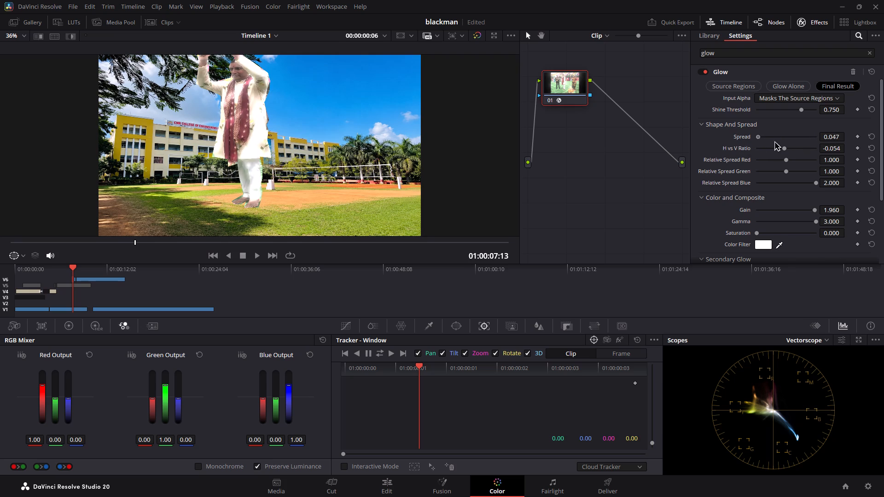
pyautogui.moveTo(774, 141); pyautogui.dragTo(802, 139)
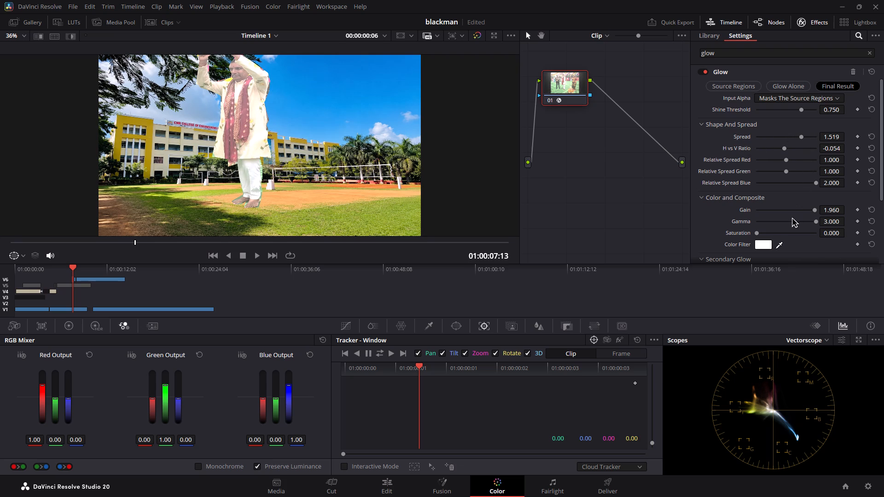
pyautogui.scroll(-2, 766, 242)
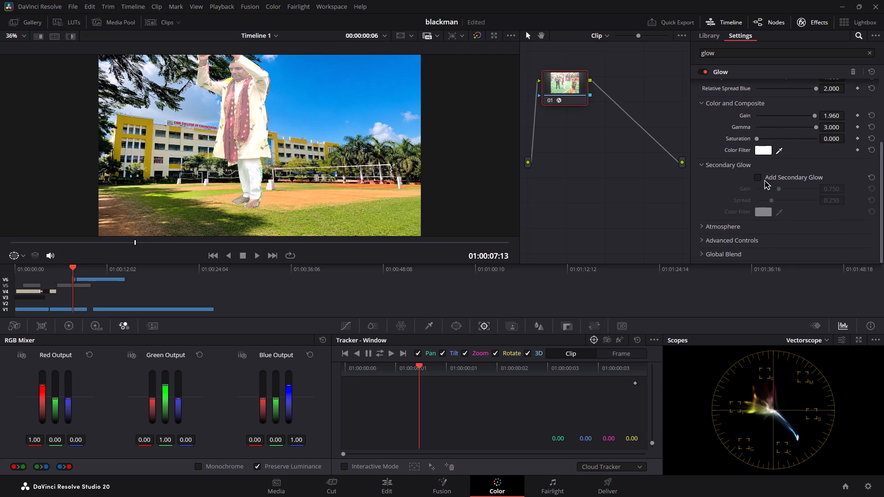
pyautogui.click(700, 243)
pyautogui.scroll(2, 702, 243)
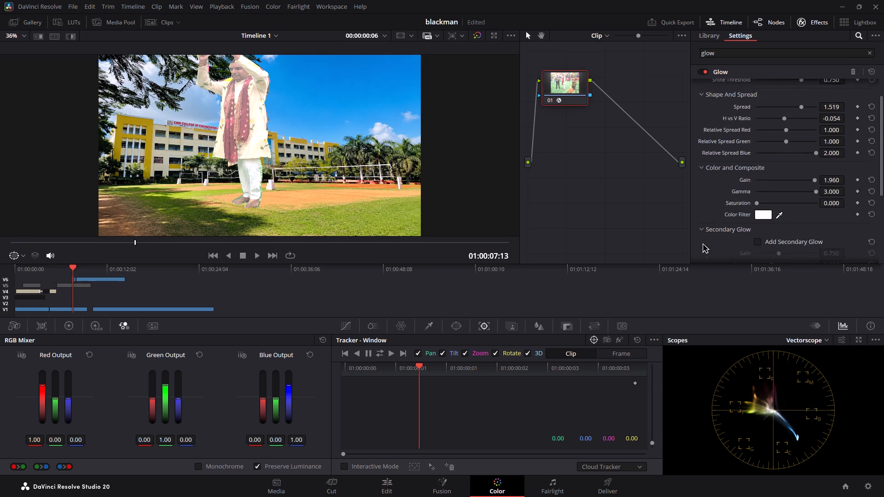
pyautogui.moveTo(807, 139); pyautogui.dragTo(826, 139)
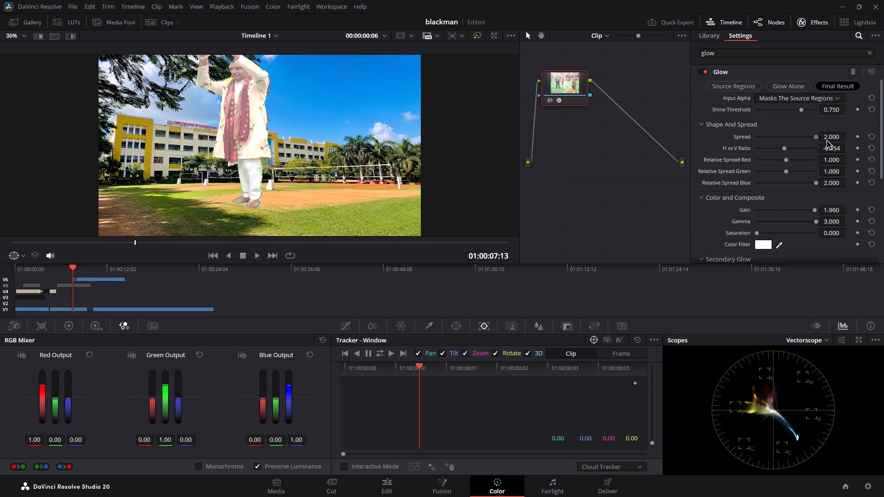
pyautogui.moveTo(826, 139); pyautogui.dragTo(826, 139)
pyautogui.scroll(1, 798, 130)
# Lower the Glow's Shine Threshold to 0.000 so the glow whitens the whole dancer.
pyautogui.moveTo(803, 110); pyautogui.dragTo(829, 110)
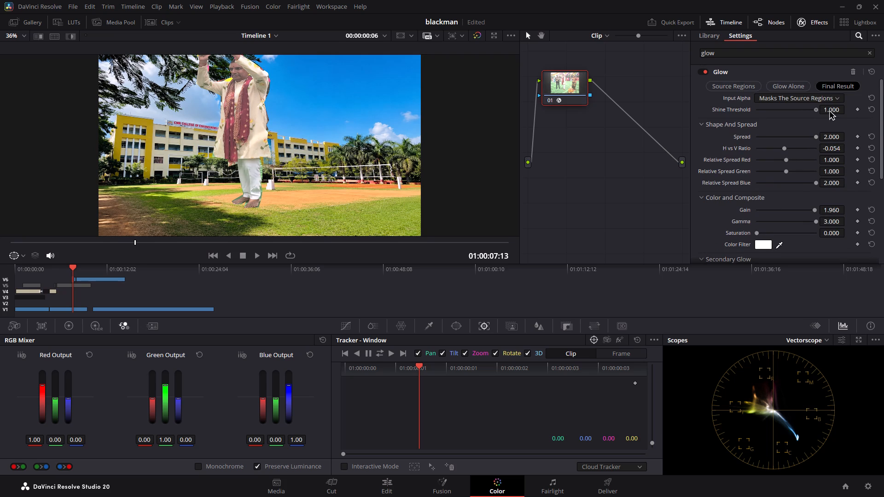
pyautogui.moveTo(829, 110); pyautogui.dragTo(737, 115)
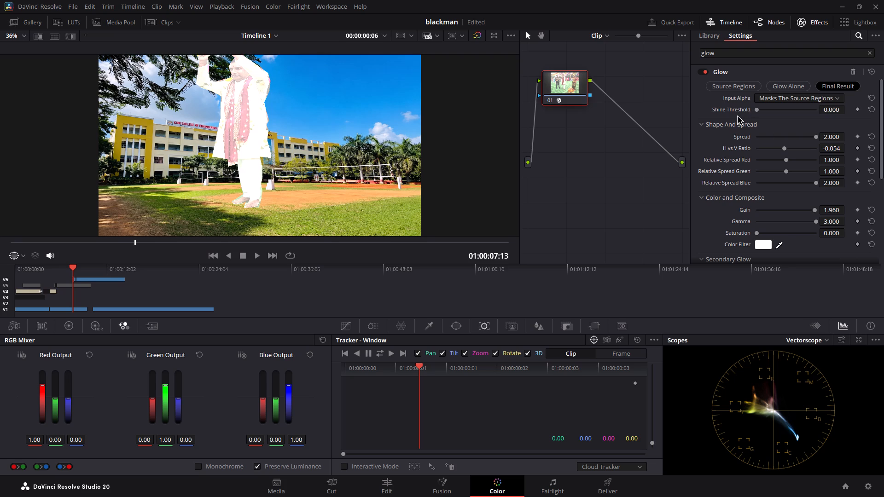
pyautogui.scroll(2, 831, 158)
pyautogui.scroll(1, 783, 144)
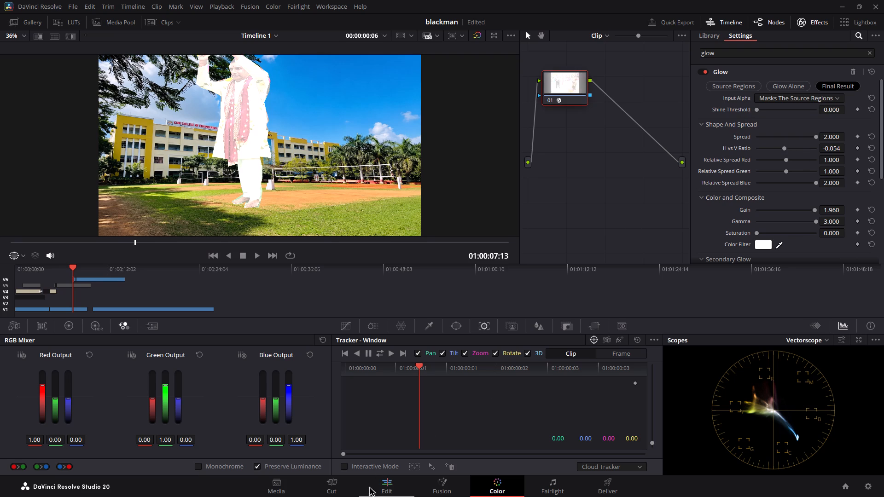
# Return to the Edit page and re-enable the V5 video track beneath the dancer cutout.
pyautogui.click(382, 485)
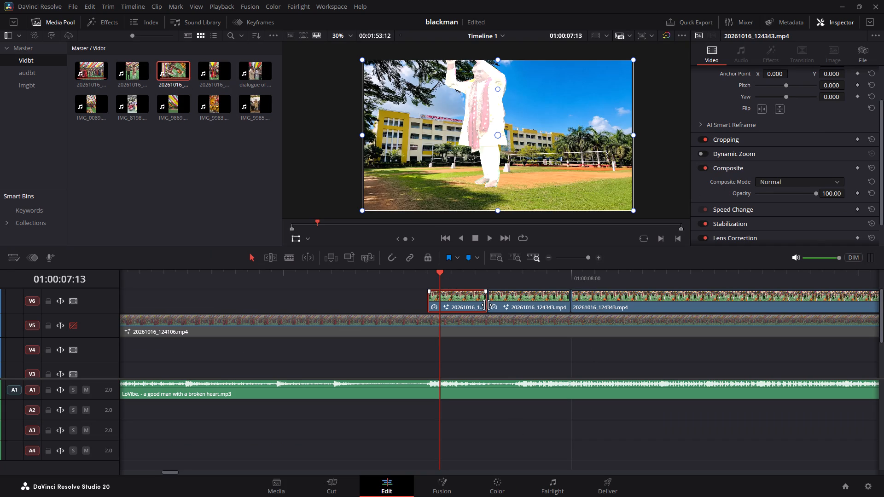
pyautogui.click(587, 257)
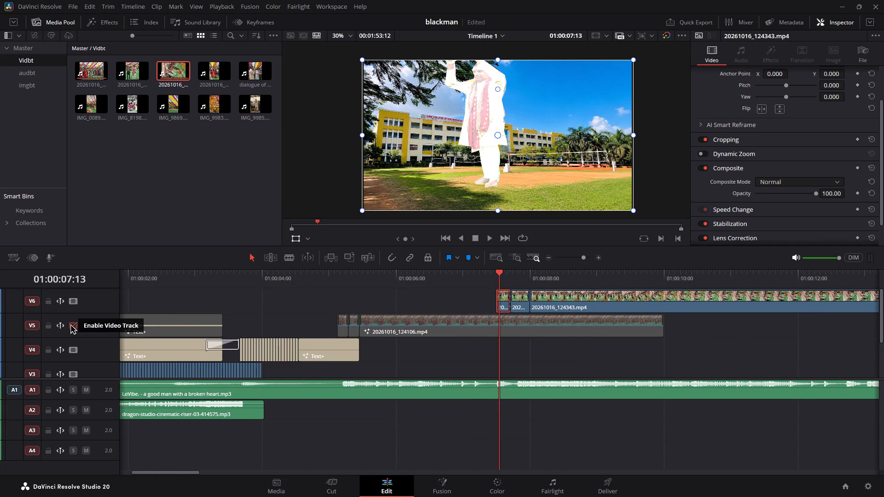
pyautogui.click(70, 324)
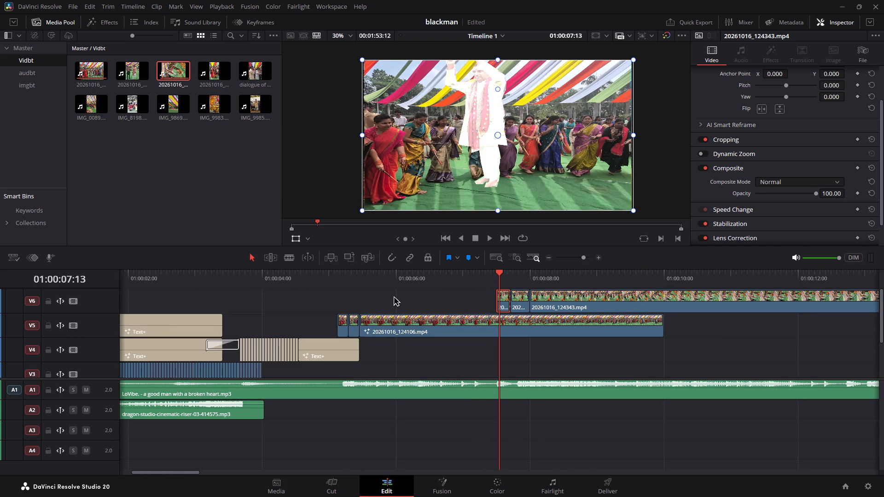
# Extend the end of the glowing first V6 piece by 2 frames, to 7 frames long.
pyautogui.moveTo(508, 276); pyautogui.dragTo(526, 277)
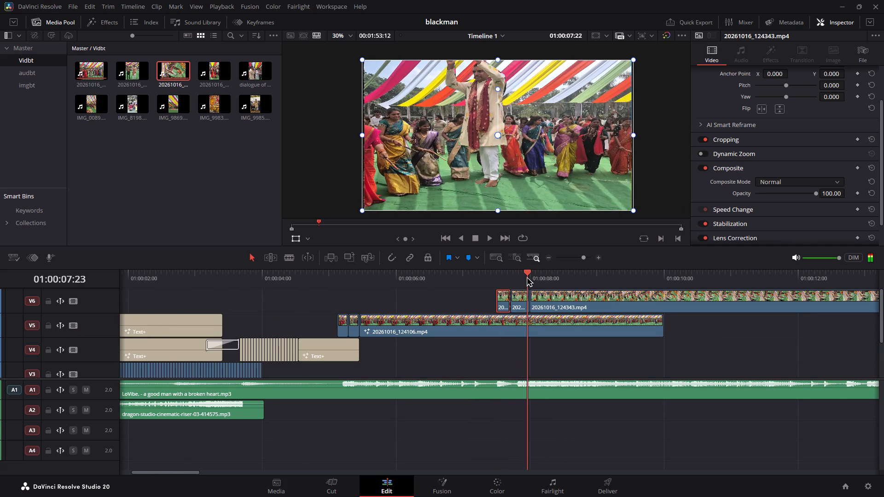
pyautogui.moveTo(526, 277); pyautogui.dragTo(504, 281)
pyautogui.moveTo(508, 302); pyautogui.dragTo(512, 302)
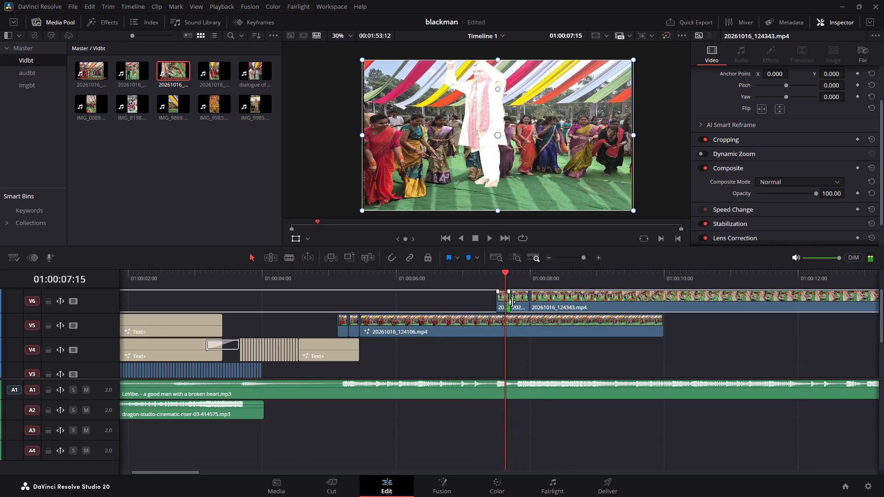
pyautogui.moveTo(512, 302); pyautogui.dragTo(516, 301)
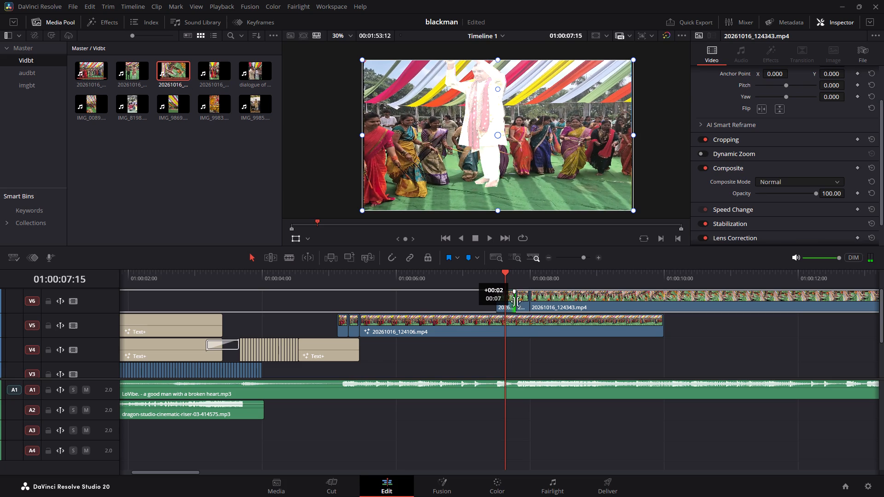
# Move the long 20261016_124343.mp4 clip on V6 earlier to meet the glowing piece, overwriting the short piece between them.
pyautogui.moveTo(552, 307); pyautogui.dragTo(539, 306)
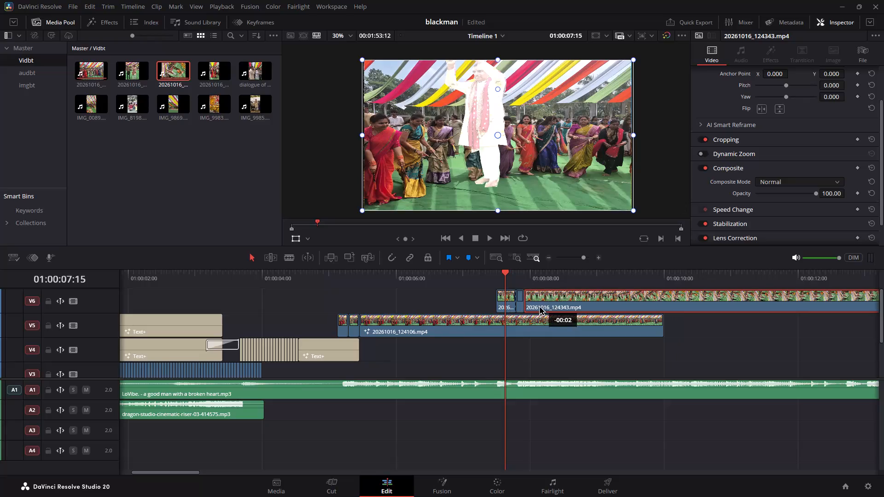
pyautogui.moveTo(539, 306); pyautogui.dragTo(537, 306)
# Play back the glowing cutout transition from 01:00:07:06 into the full dancer clip.
pyautogui.click(480, 274)
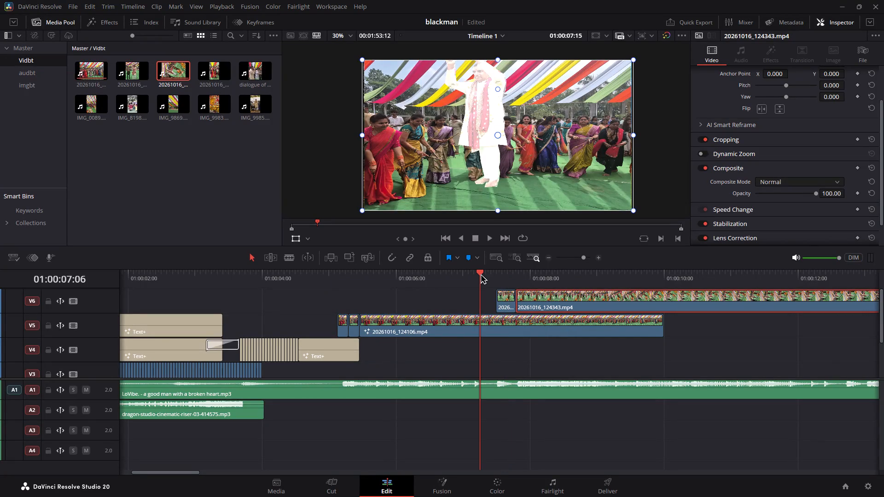
pyautogui.press('space')
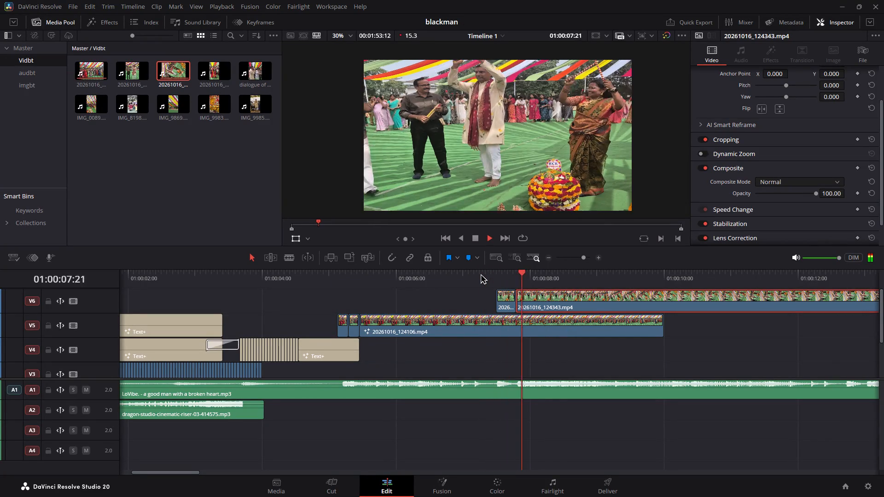
pyautogui.press('space')
pyautogui.press('space')
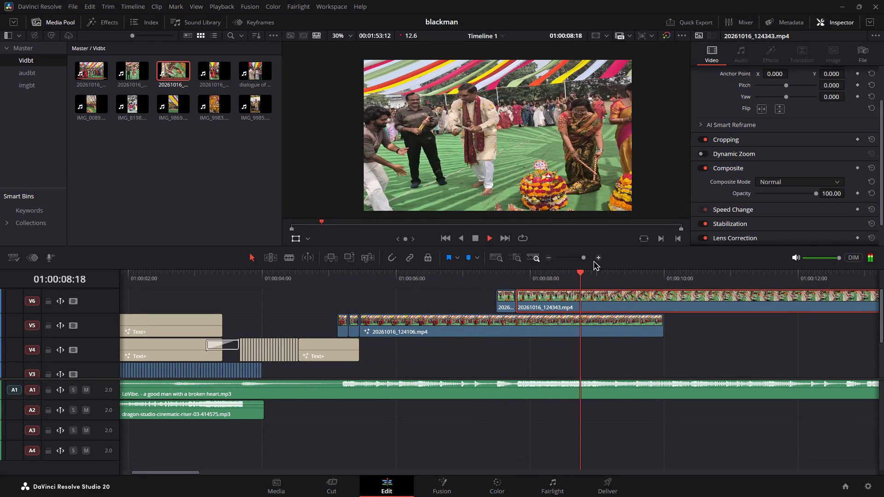
pyautogui.press('space')
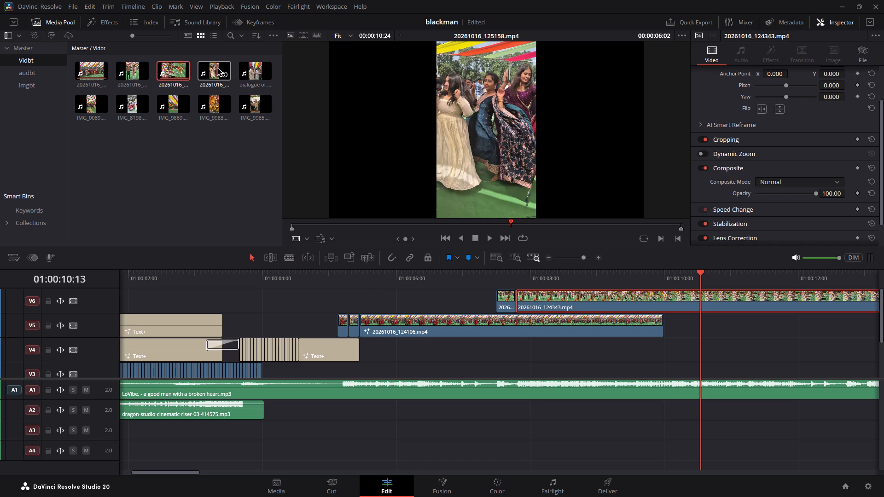
# Play the whole edit from the start of the timeline through the dancer clip on V6 to review it.
pyautogui.click(582, 255)
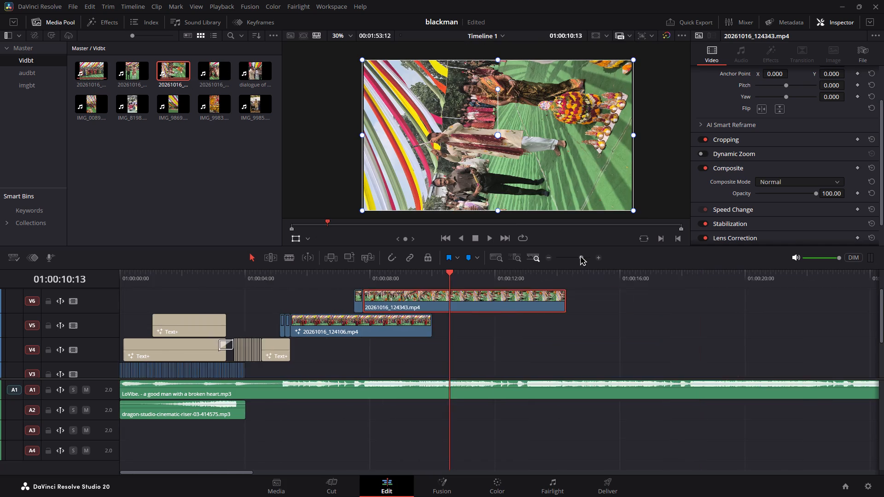
pyautogui.moveTo(148, 279); pyautogui.dragTo(78, 289)
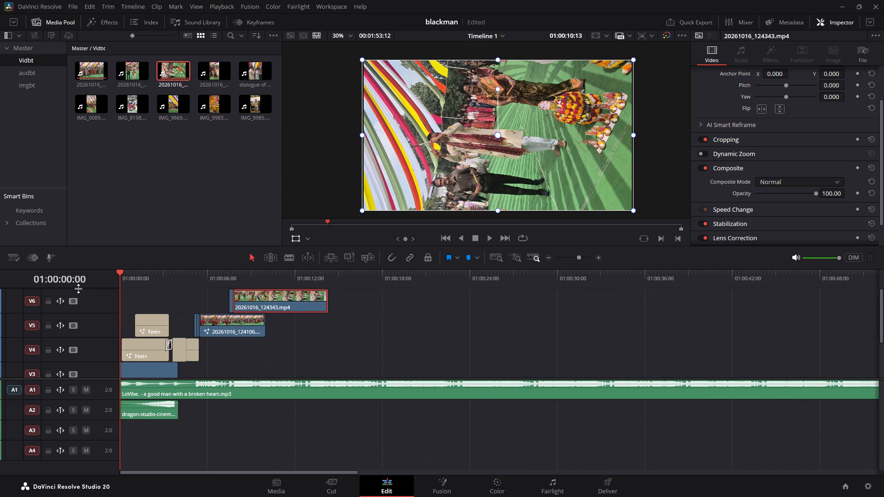
pyautogui.press('space')
pyautogui.click(338, 337)
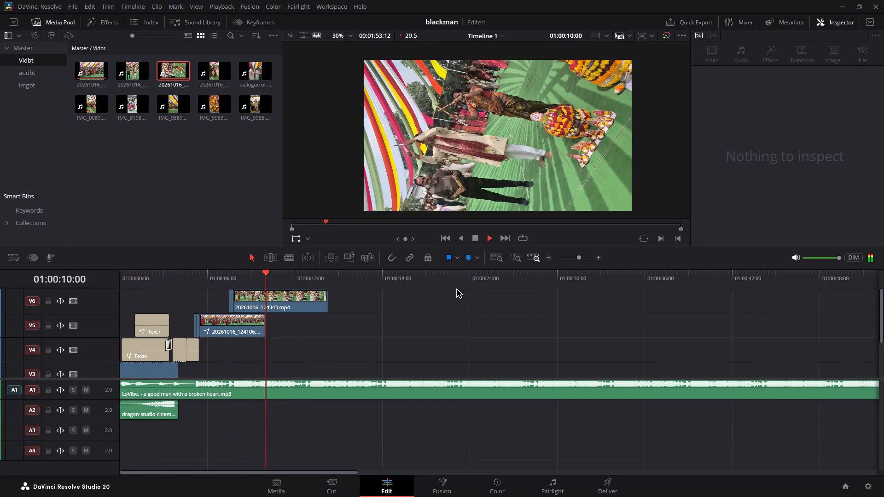
pyautogui.press('space')
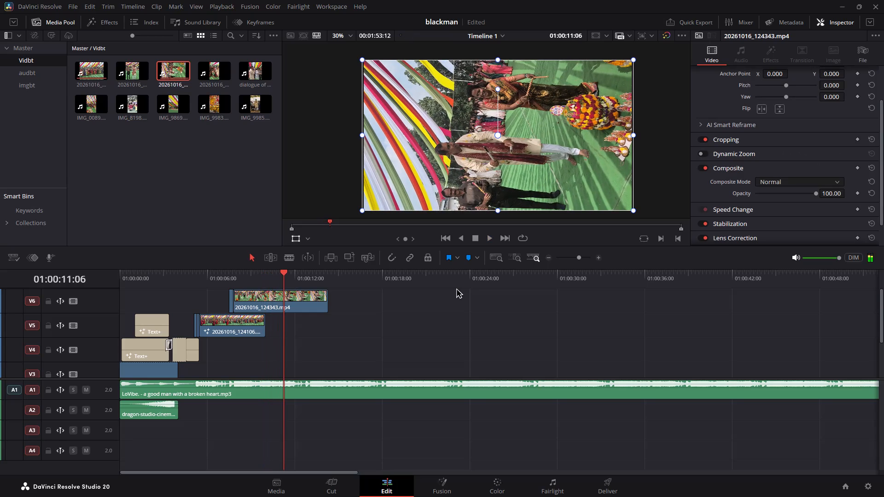